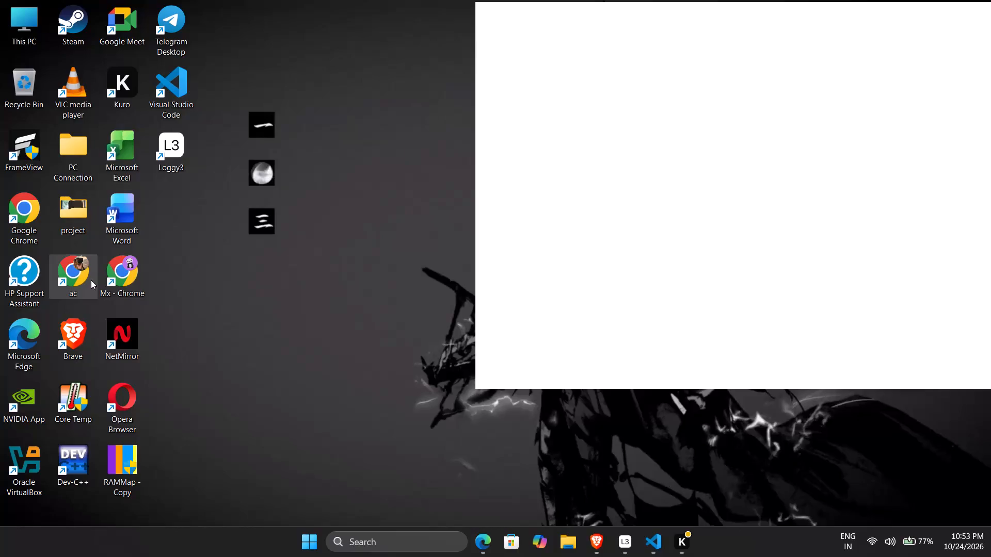
Open Chrome with the Mx profile and reach Canva through a Google search for canva and its account login result.
double_click(122, 274)
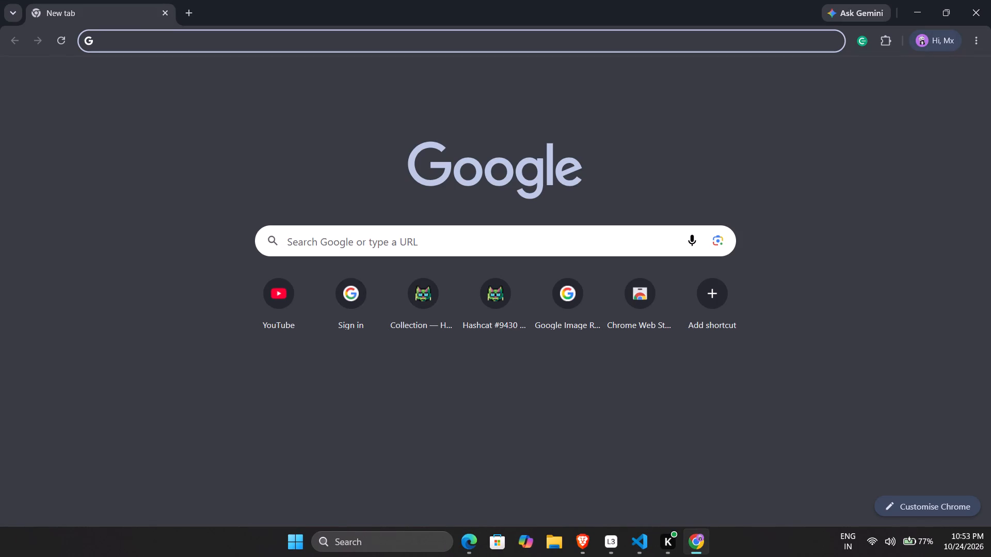
left_click(417, 245)
left_click(320, 306)
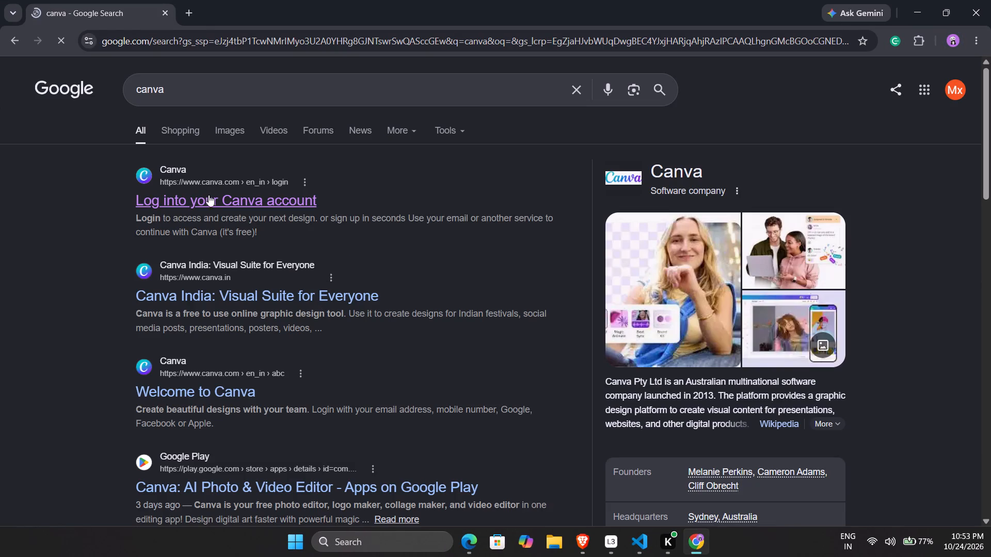
left_click(208, 201)
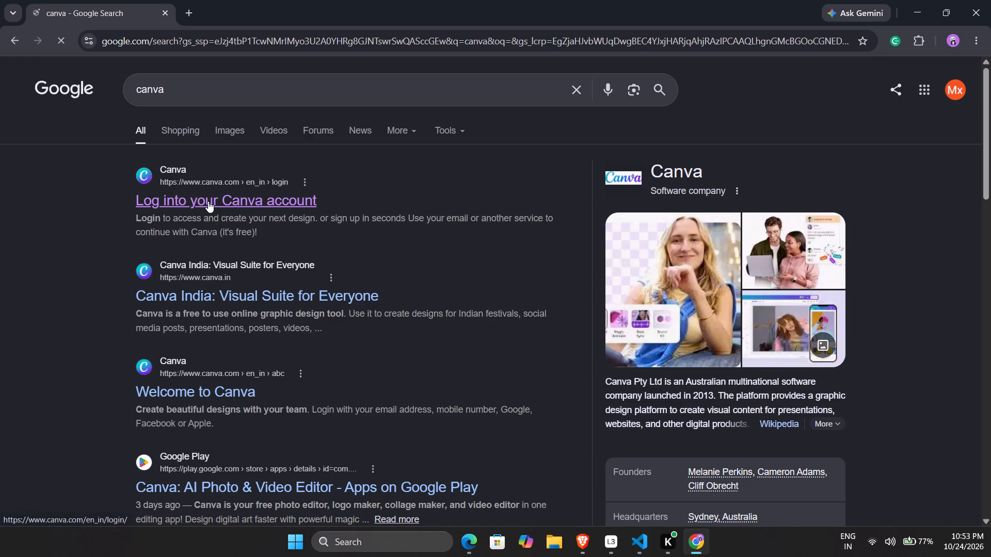
double_click(208, 201)
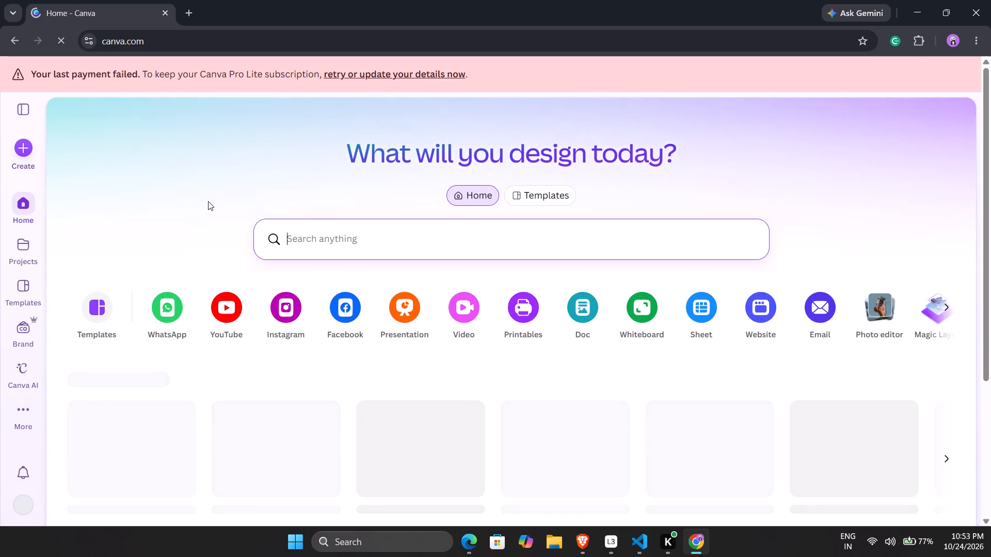
Open the recent Orange and Green Playful Doodle design from the Canva projects.
left_click(409, 74)
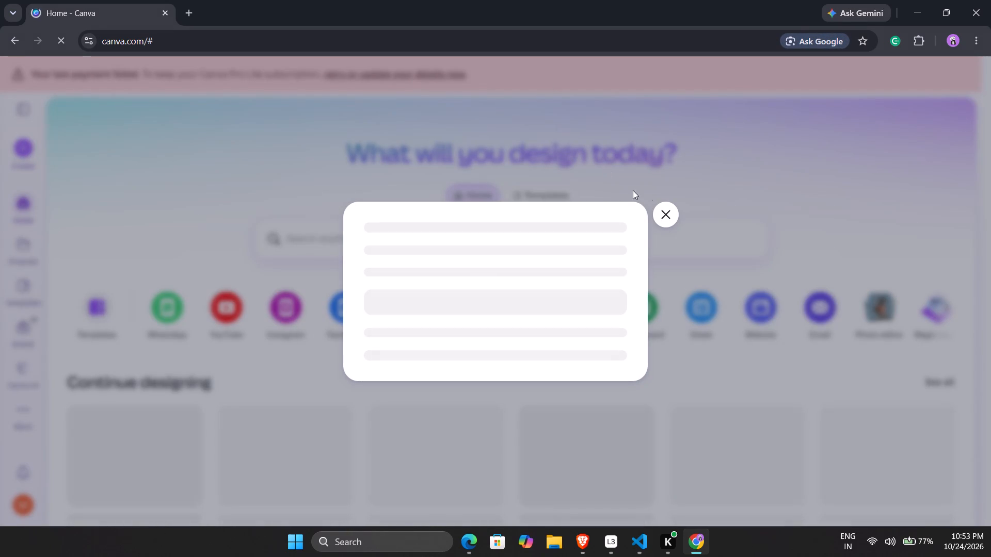
left_click(667, 207)
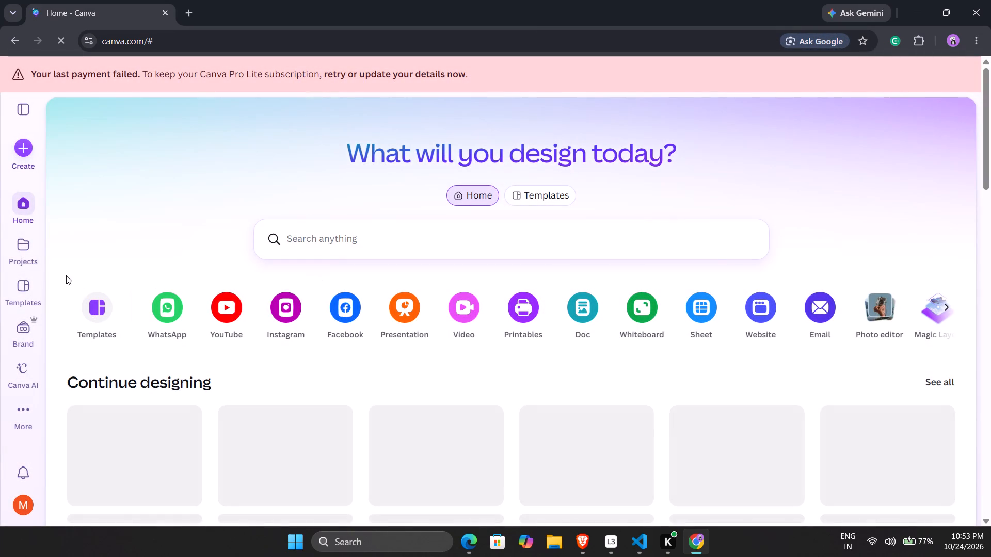
left_click(29, 242)
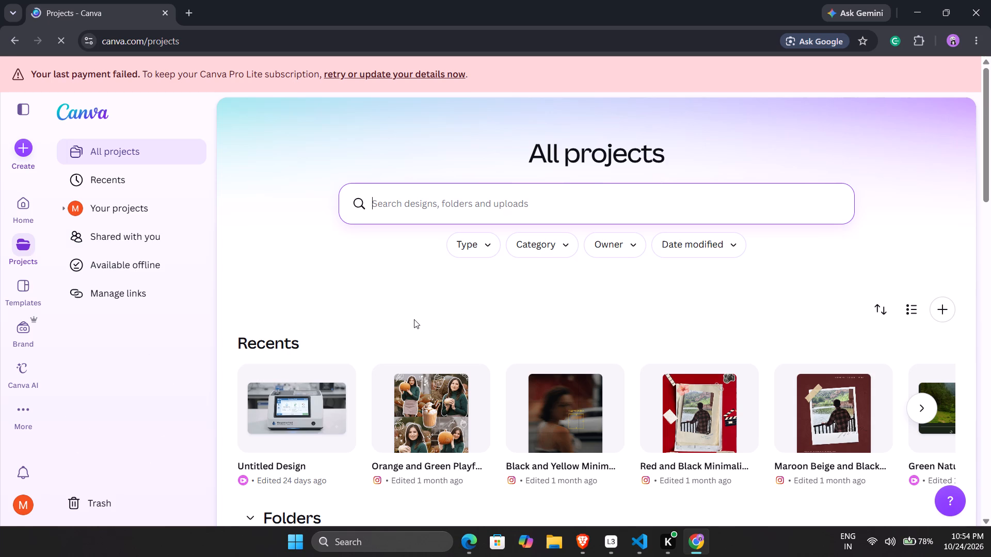
left_click(435, 408)
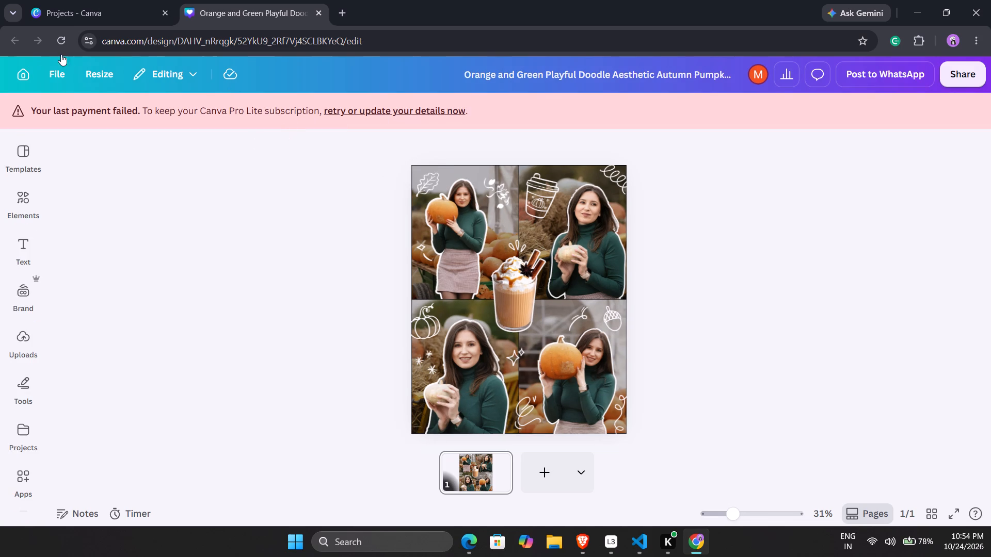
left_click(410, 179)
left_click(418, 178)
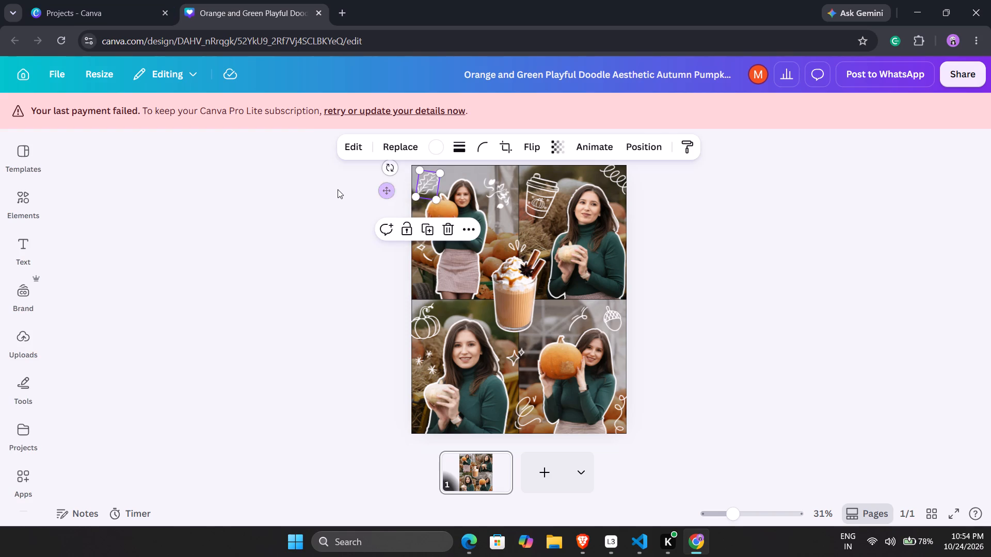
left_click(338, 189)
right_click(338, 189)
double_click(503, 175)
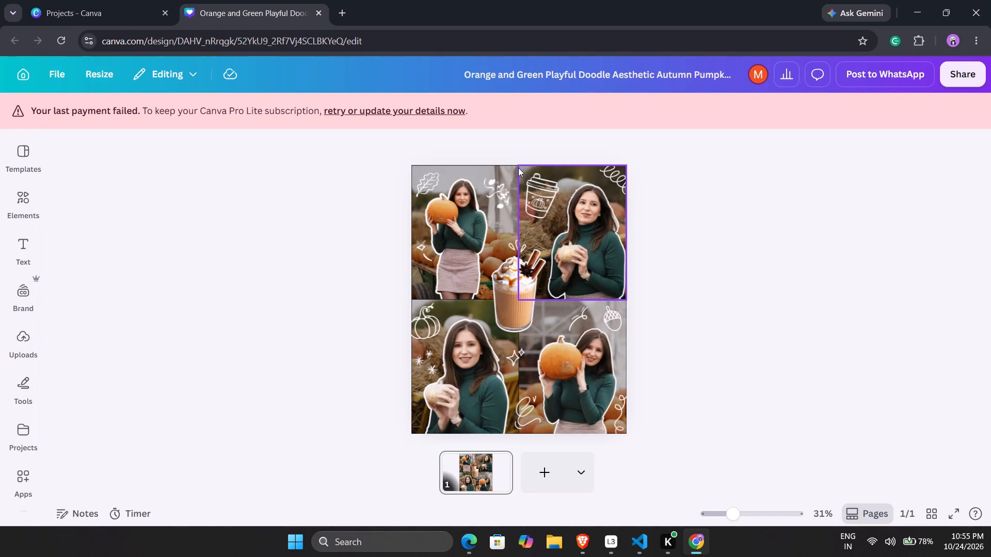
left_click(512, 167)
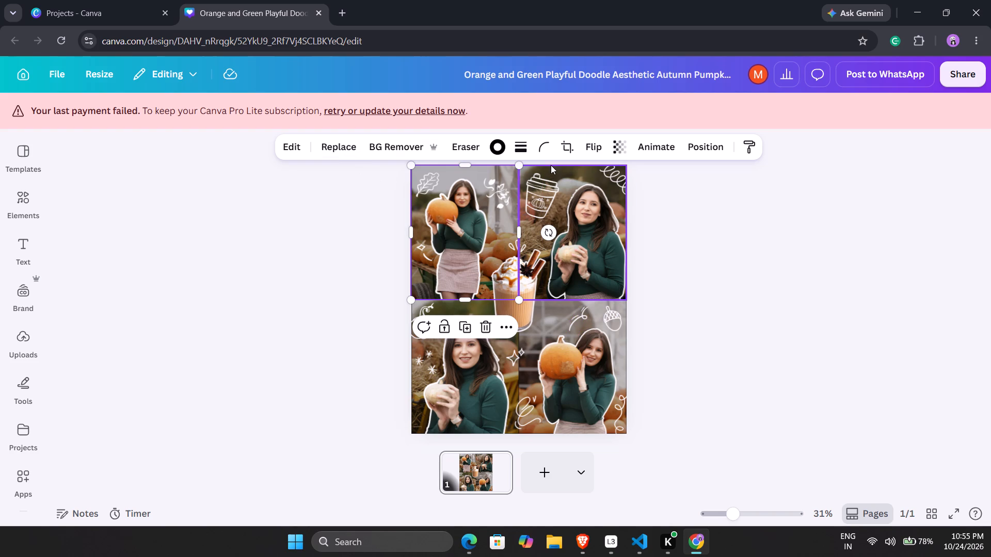
Add a blank second page to the design.
left_click(556, 476)
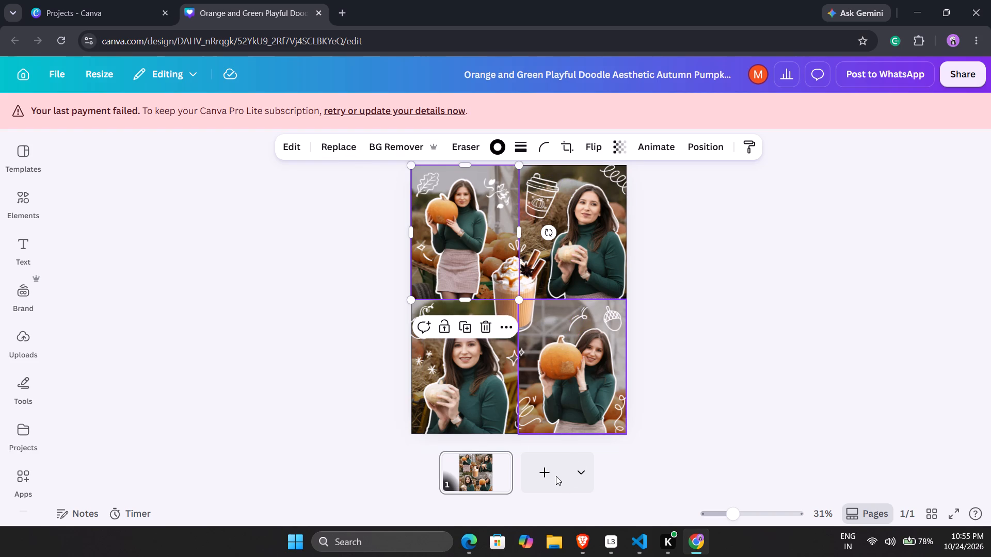
left_click_drag(566, 473, 473, 476)
left_click_drag(473, 476, 506, 478)
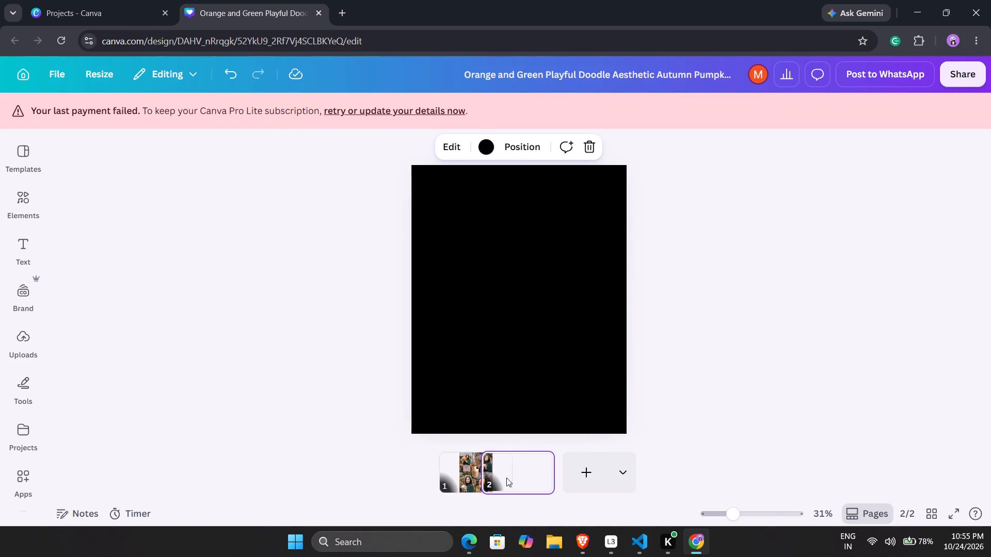
left_click_drag(506, 478, 514, 477)
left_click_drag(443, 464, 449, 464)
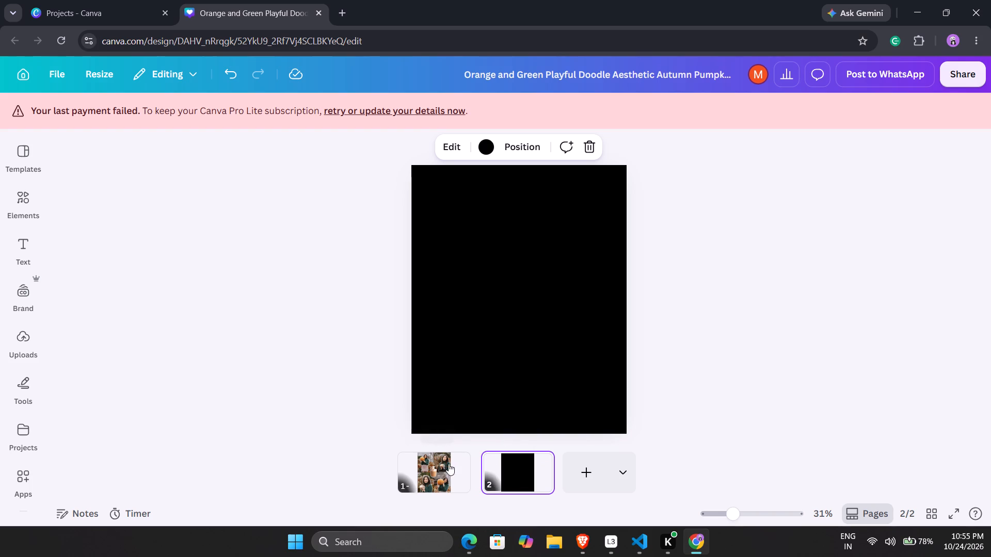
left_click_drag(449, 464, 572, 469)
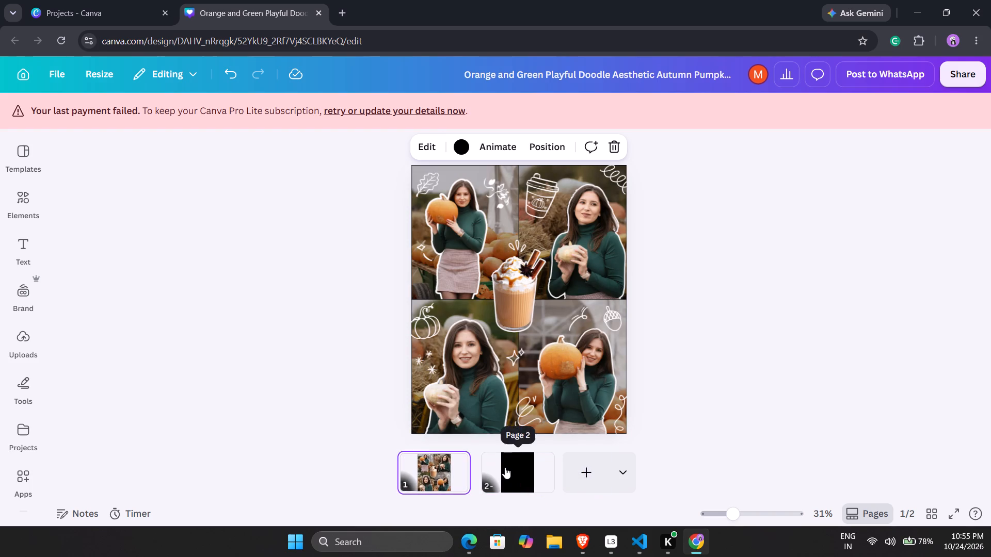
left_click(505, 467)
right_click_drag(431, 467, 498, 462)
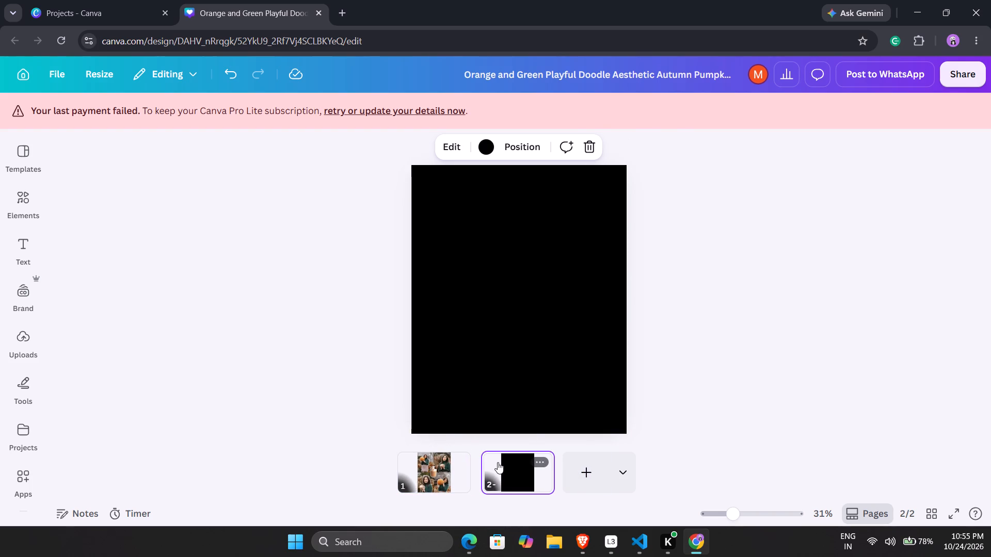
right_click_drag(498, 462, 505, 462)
Copy all photos, cutouts and doodles from page 1 and paste them onto the blank page 2.
left_click(432, 470)
left_click(432, 470)
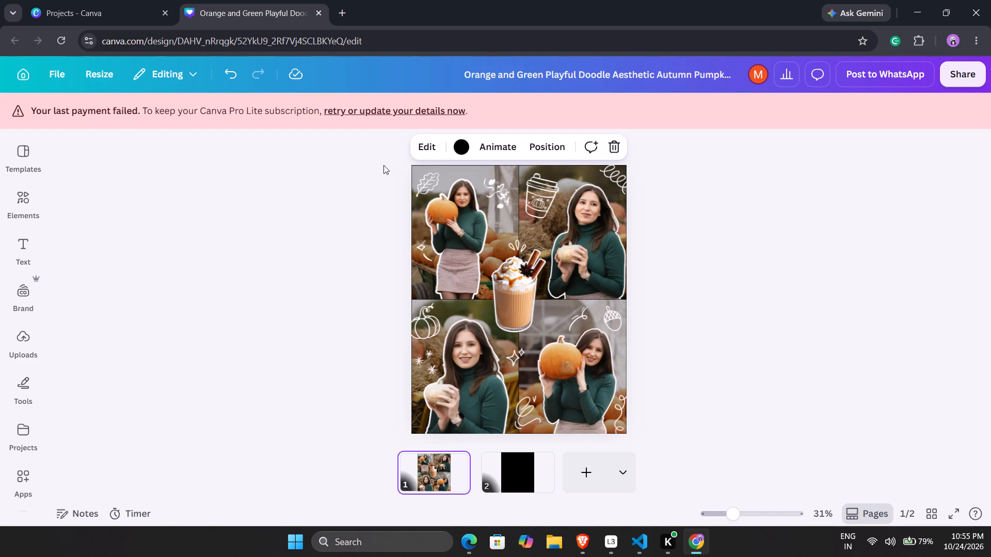
left_click_drag(382, 158, 622, 357)
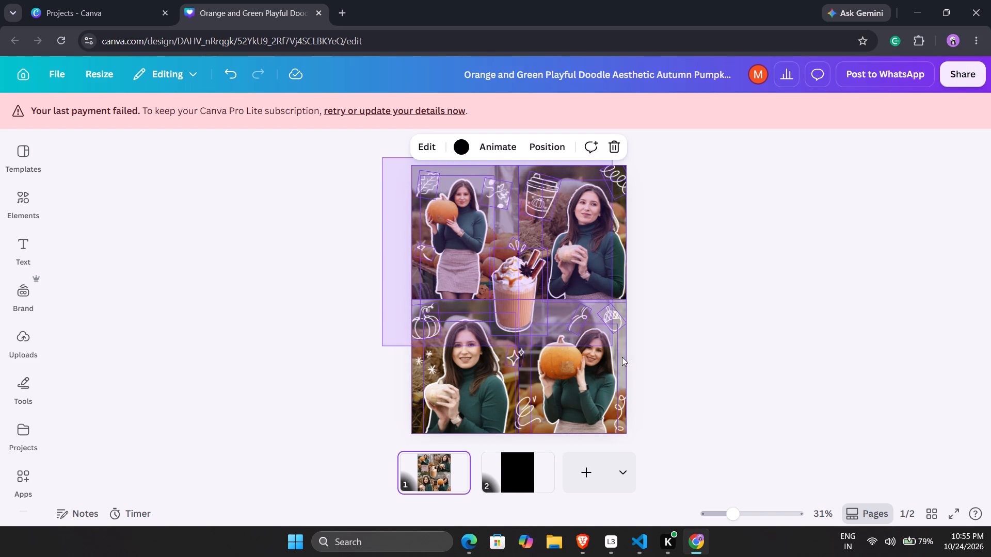
left_click_drag(622, 357, 622, 455)
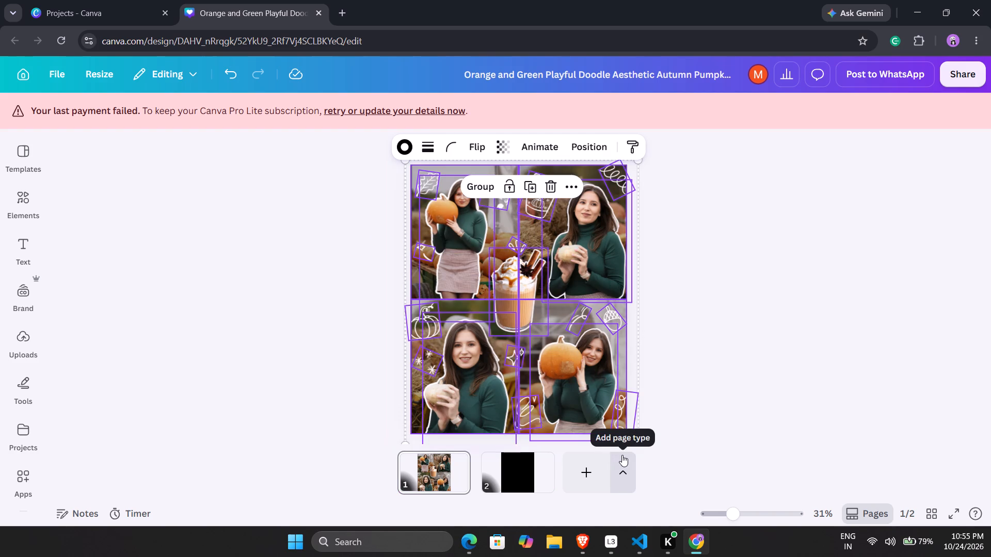
key("ctrl+c")
key("ctrl+c")
left_click(530, 460)
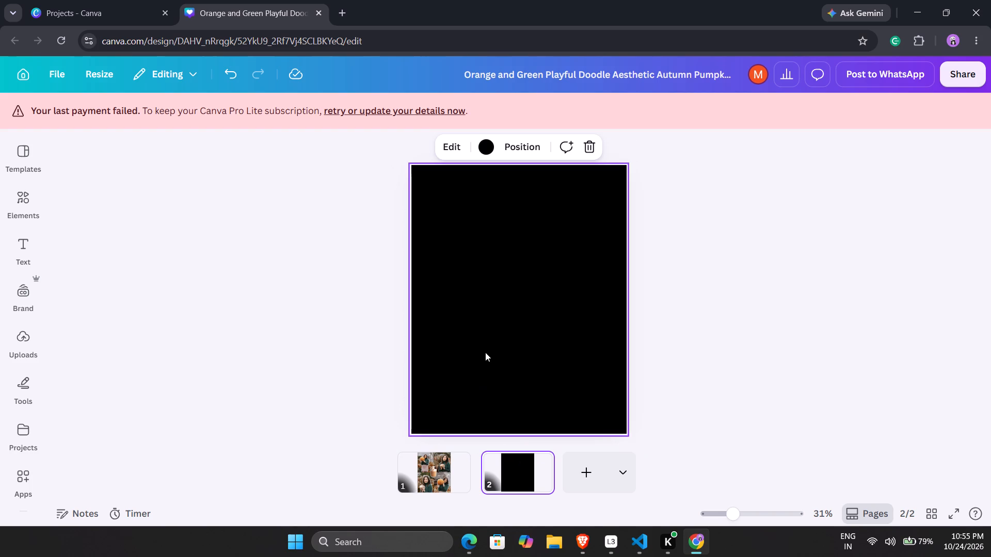
key("ctrl+v")
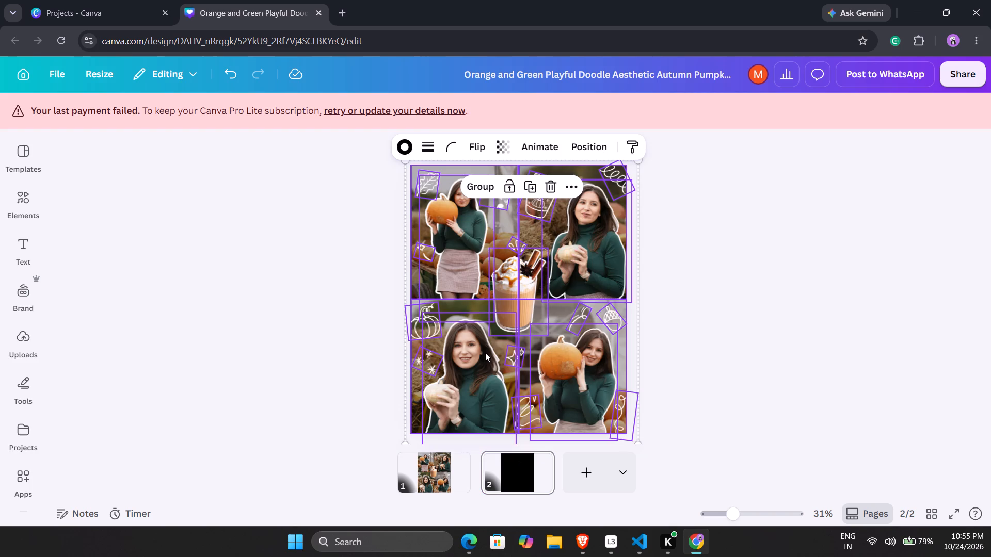
left_click(746, 294)
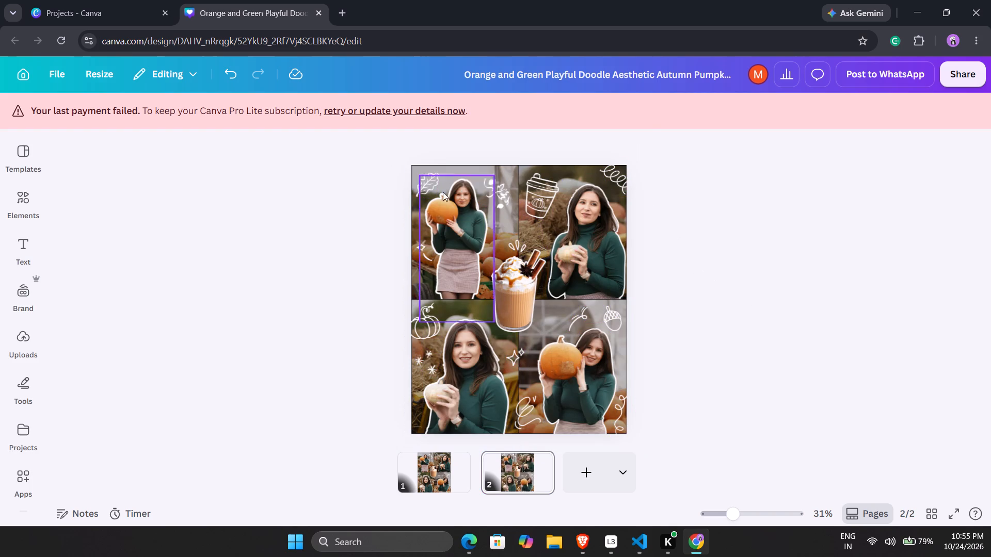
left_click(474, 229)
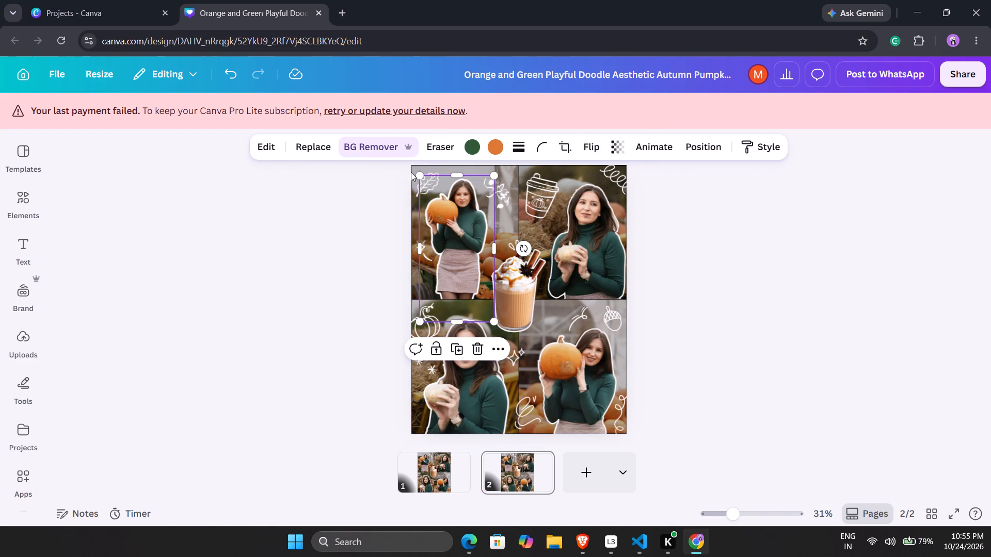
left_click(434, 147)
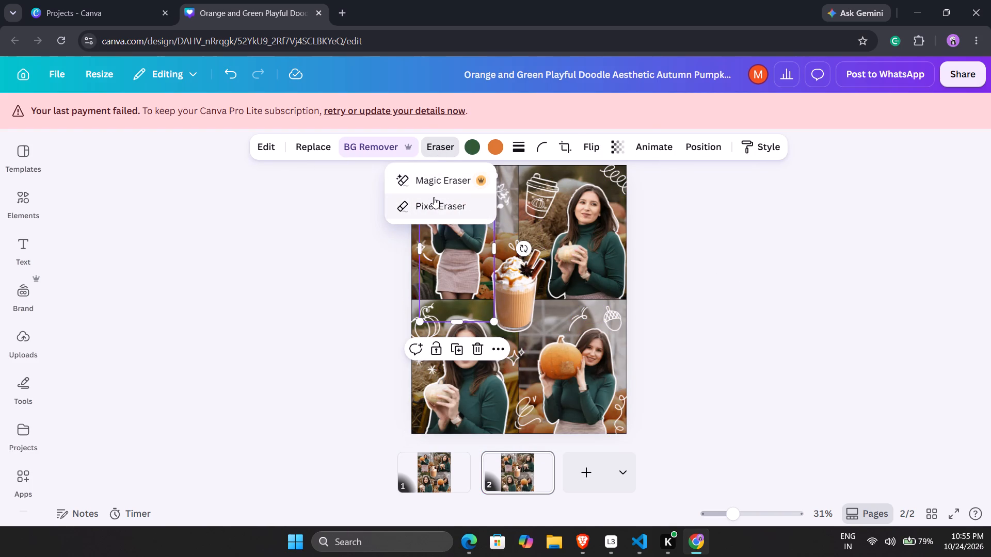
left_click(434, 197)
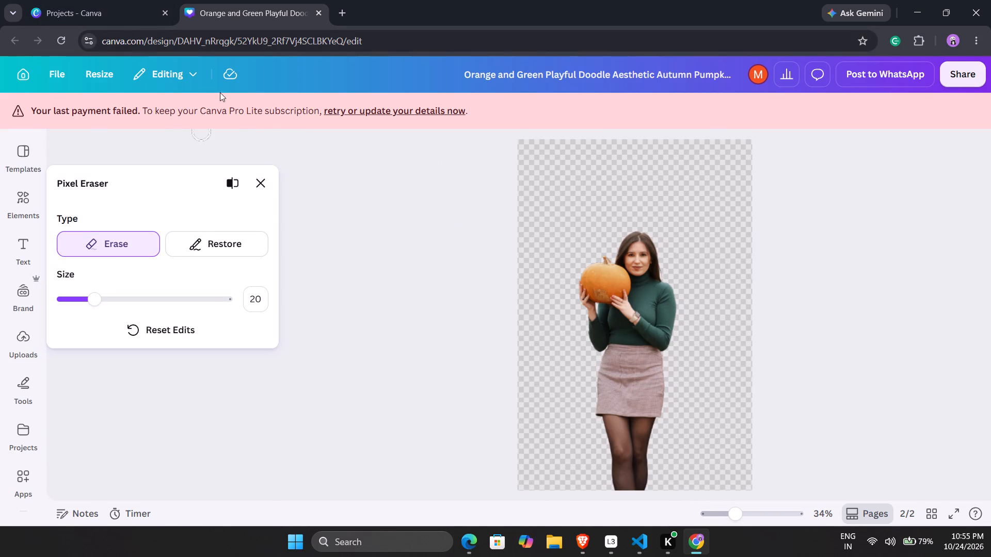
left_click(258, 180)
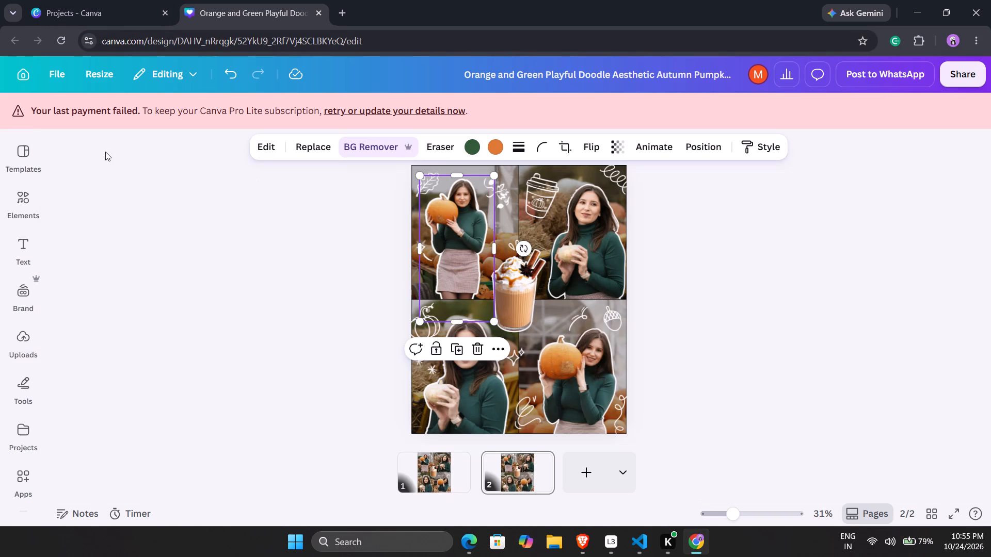
Recolour the green sweater in page 2's top-left cutout, trying light grey, white and black before sampling blue from the editor's header.
left_click(467, 146)
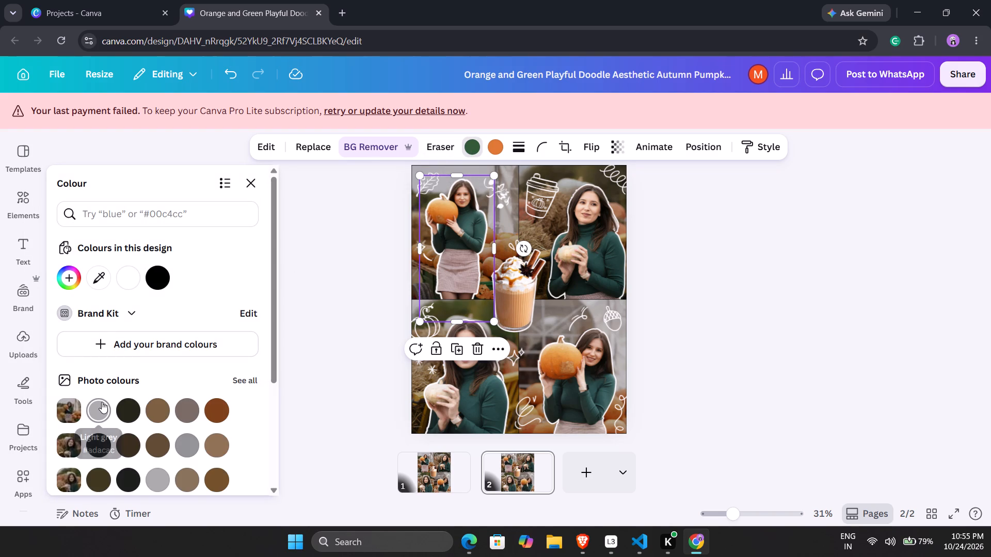
left_click(102, 402)
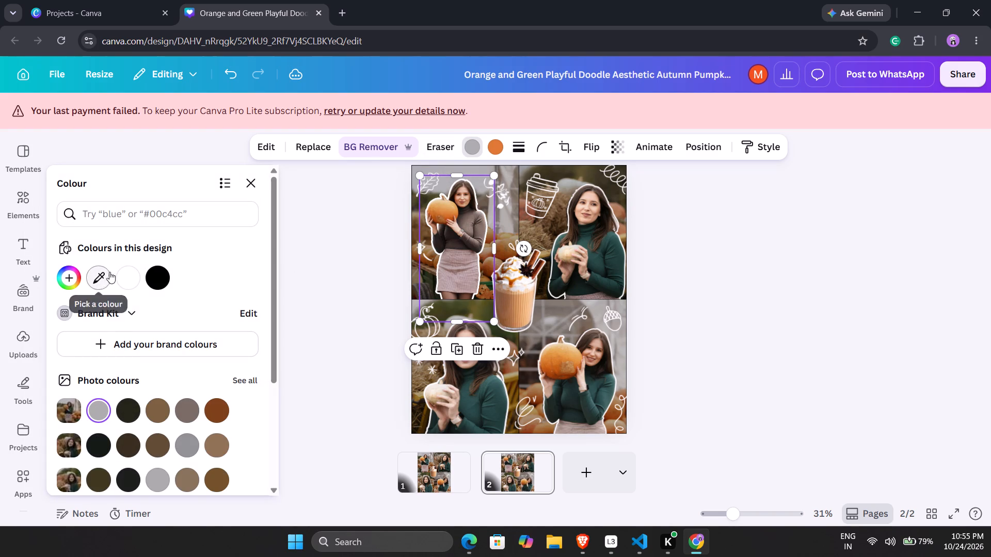
left_click(124, 276)
left_click(155, 267)
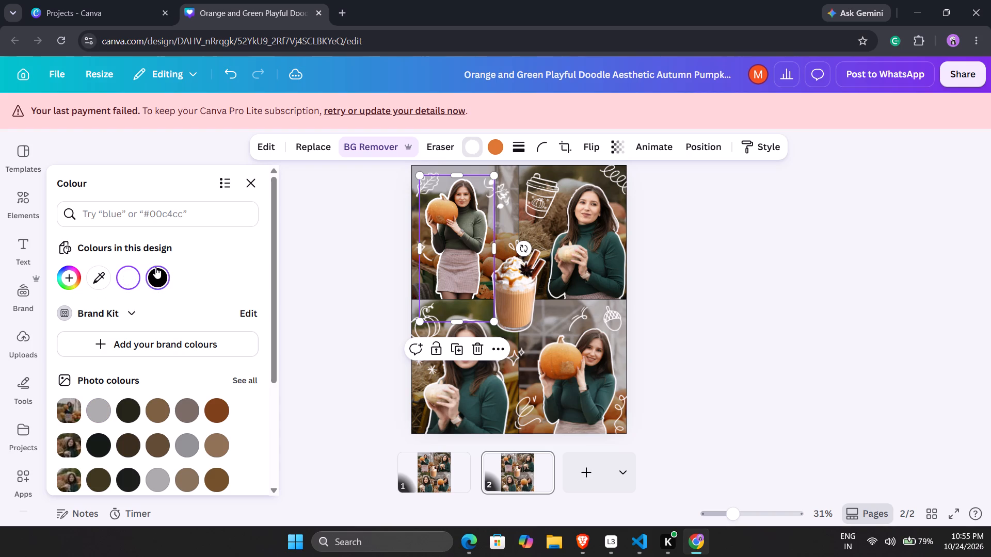
left_click(96, 276)
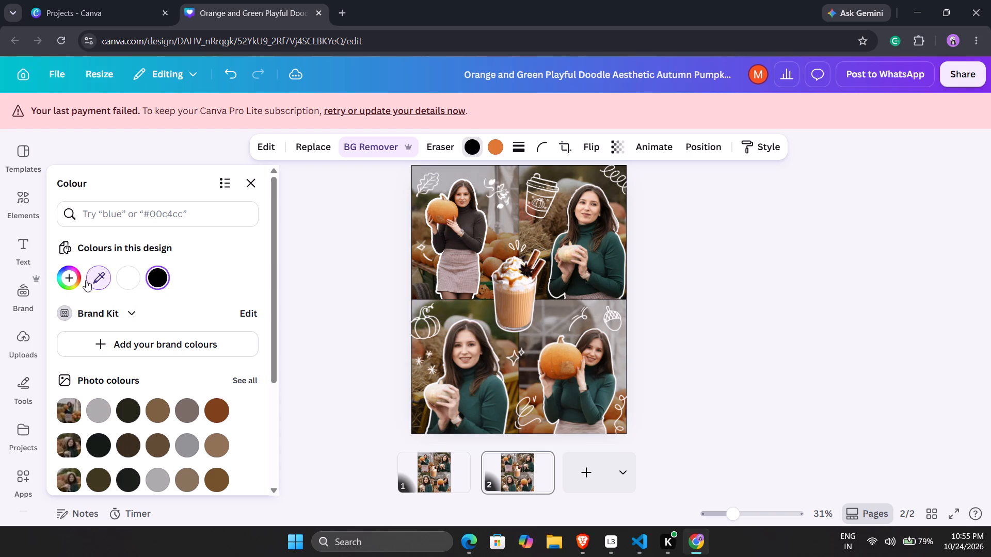
left_click(71, 280)
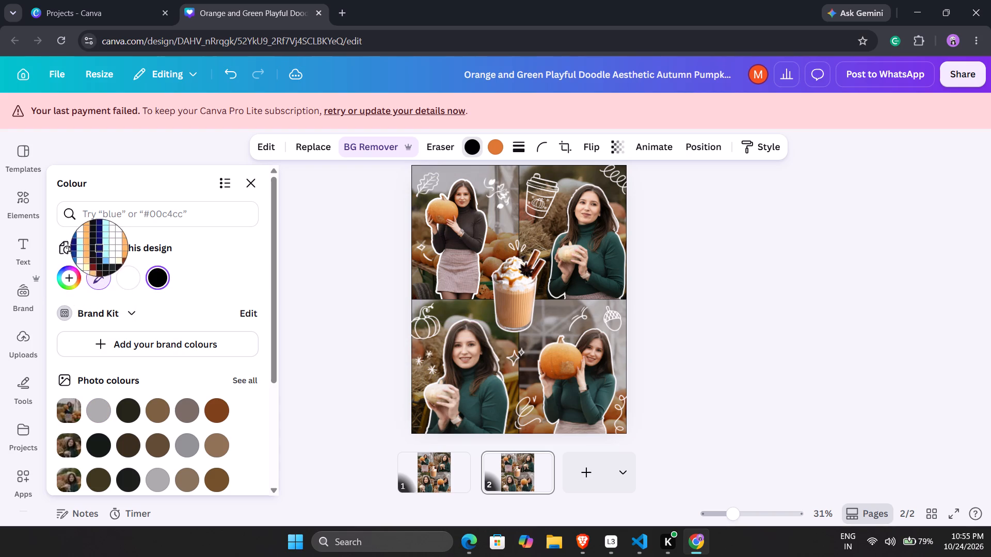
left_click(321, 79)
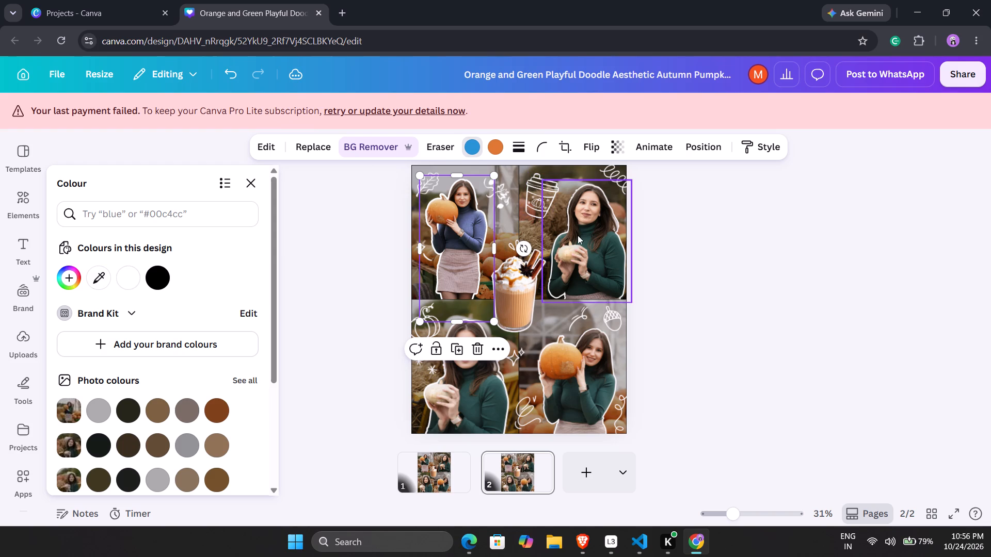
Change the tan tone of page 2's top-right cutout of the woman to grey-orange #7a6d65 from the photo colours.
left_click(587, 236)
left_click(587, 236)
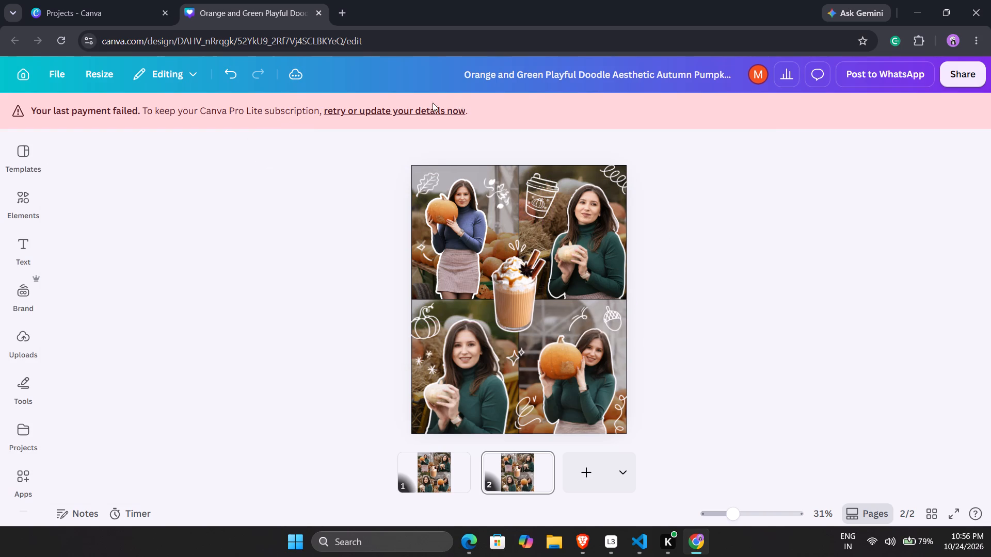
left_click(586, 214)
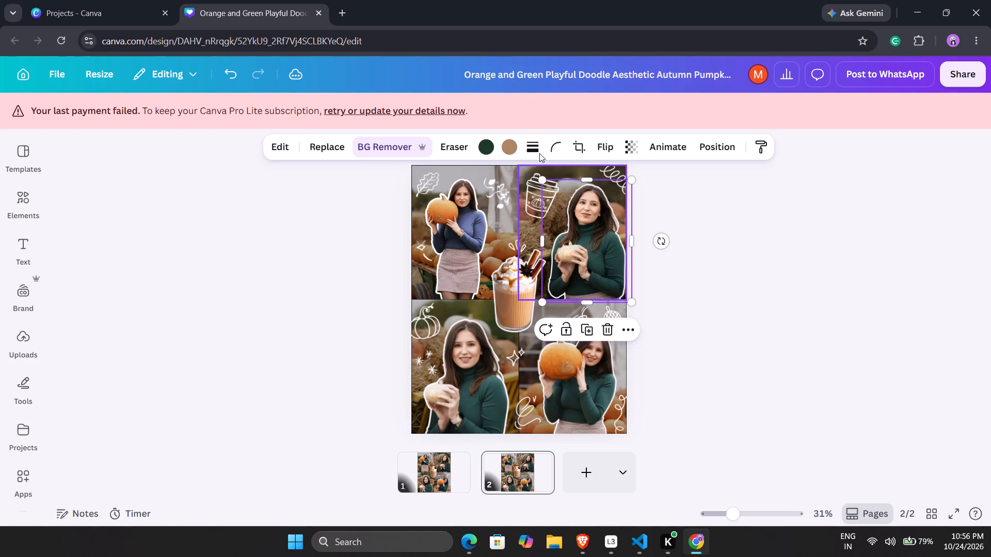
left_click(516, 143)
left_click(495, 148)
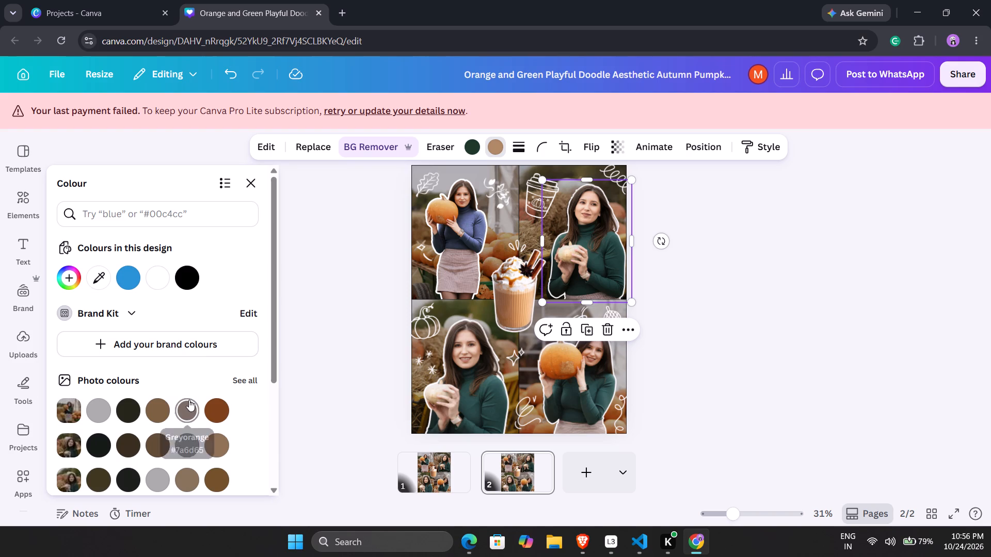
left_click(189, 400)
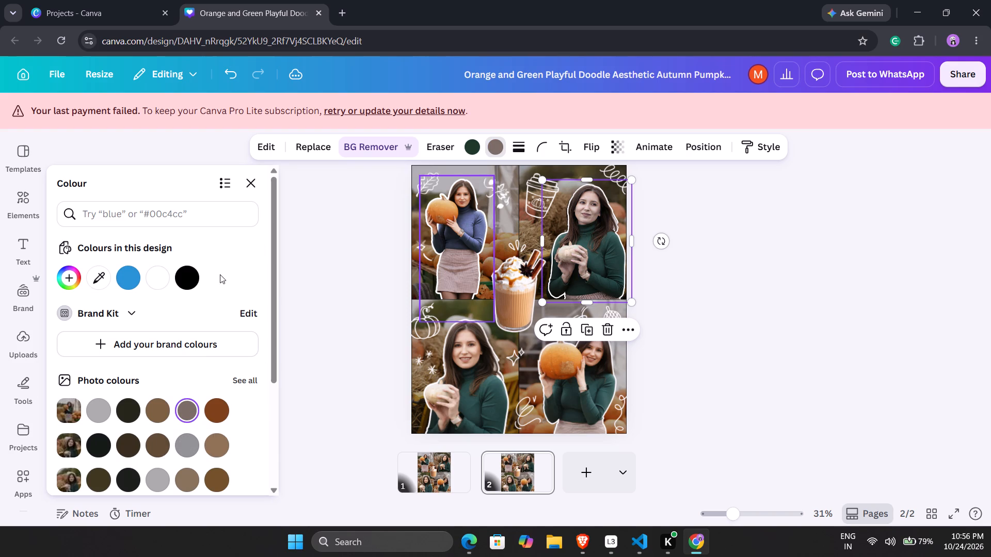
Recolour the green sweater in page 2's top-right cutout, trying grey, dark grey-brown, light grey and tan before applying dark brown from the photo colours.
left_click(587, 214)
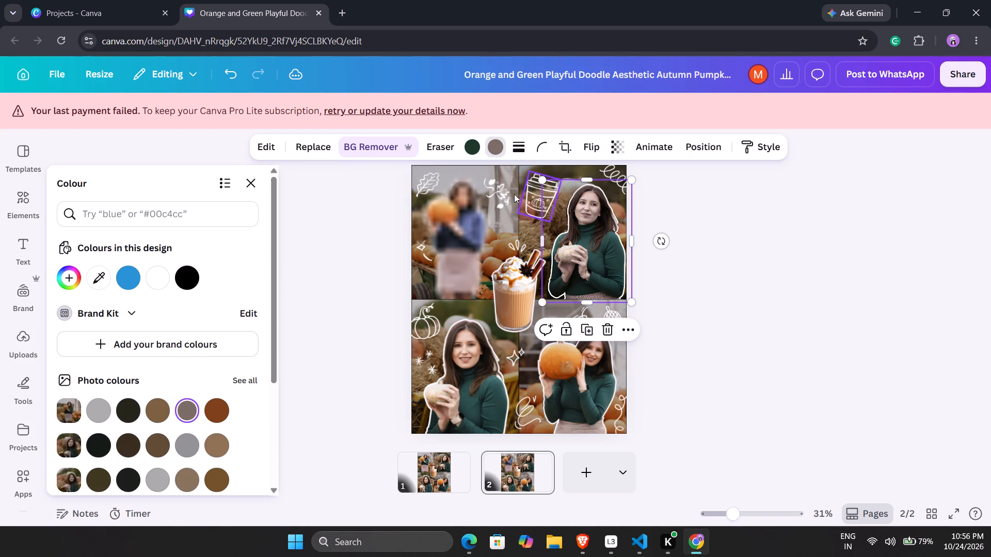
left_click(586, 220)
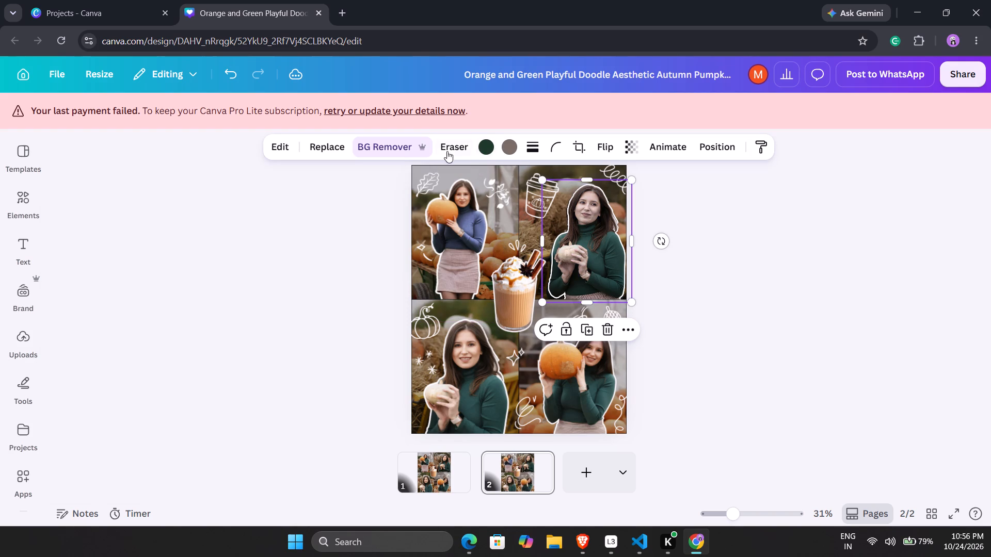
left_click(487, 143)
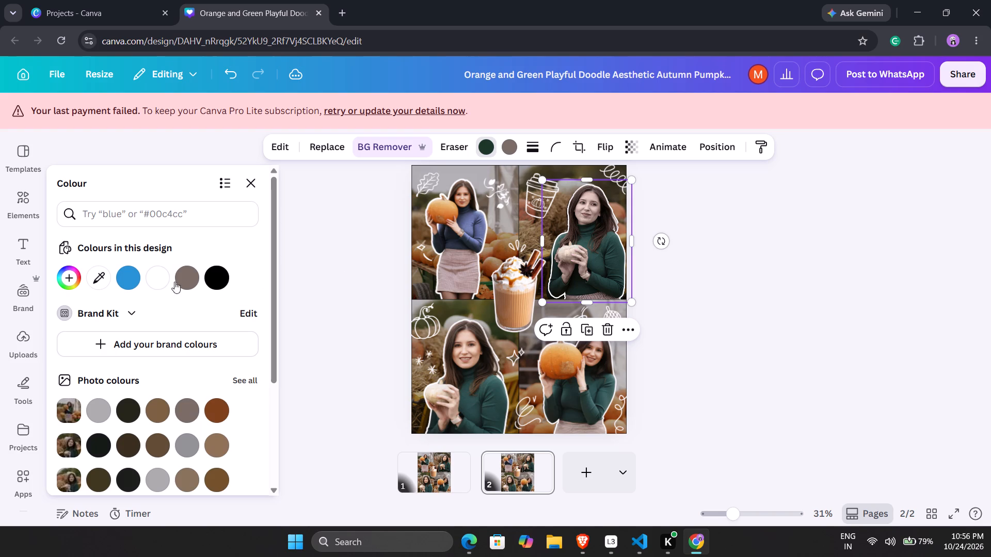
left_click(178, 439)
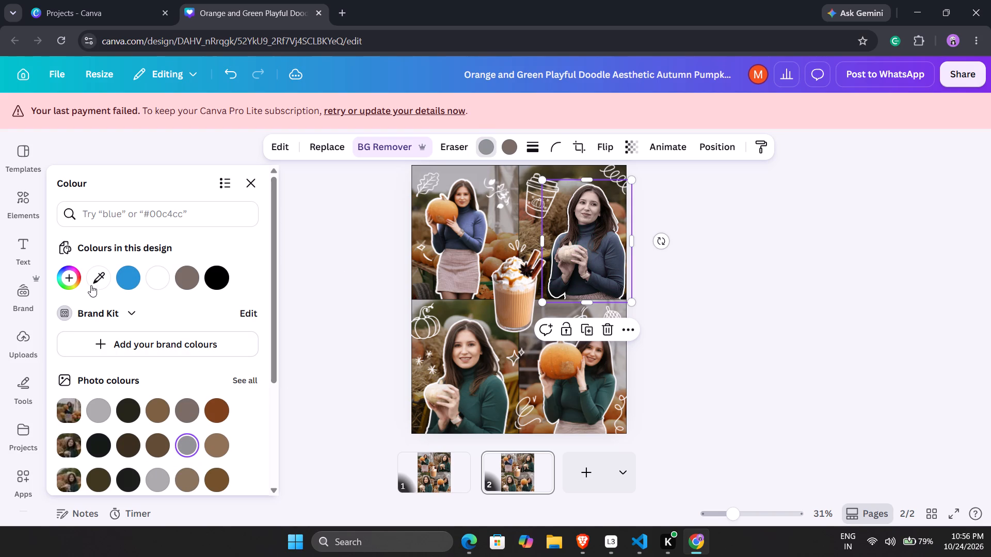
left_click(68, 419)
scroll(98, 471, "down", 1)
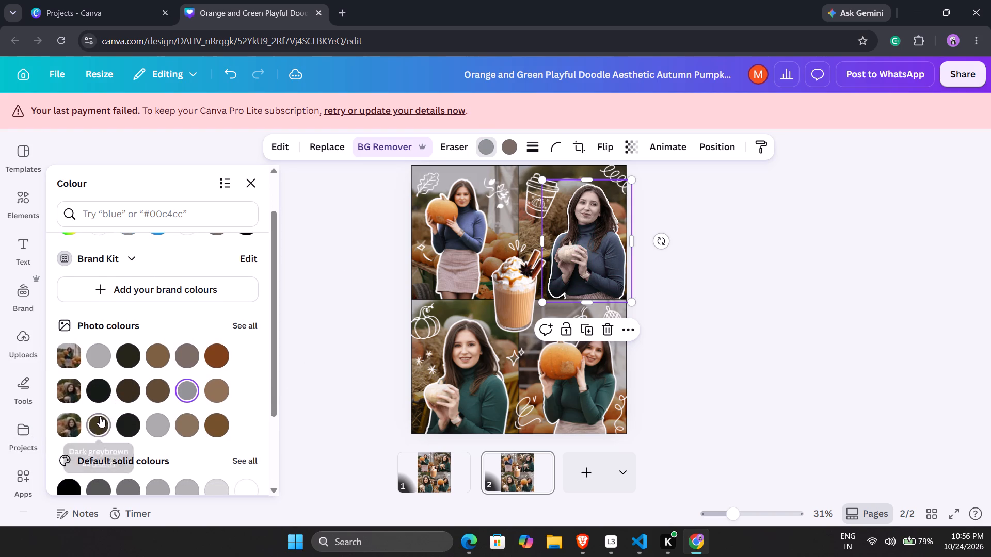
left_click(100, 416)
left_click(162, 422)
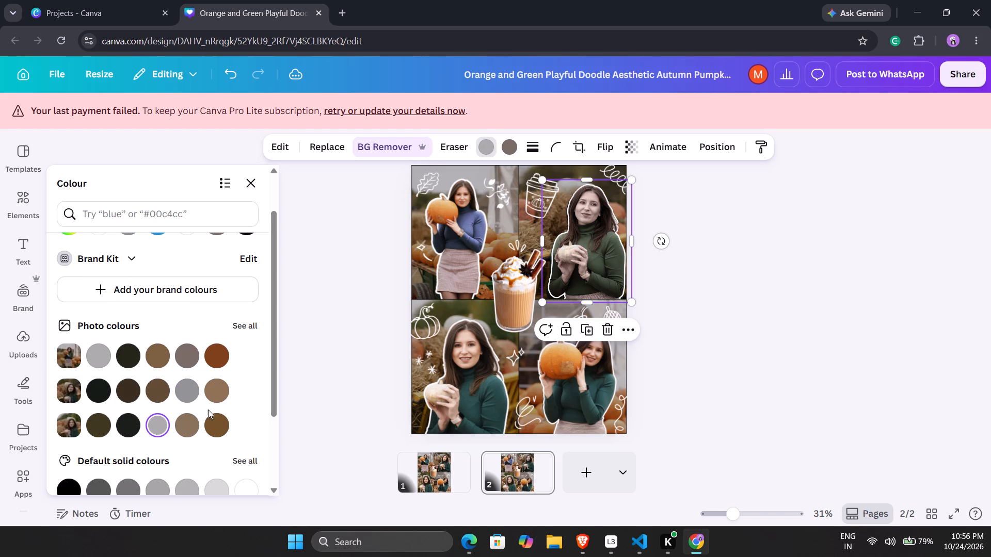
left_click(189, 425)
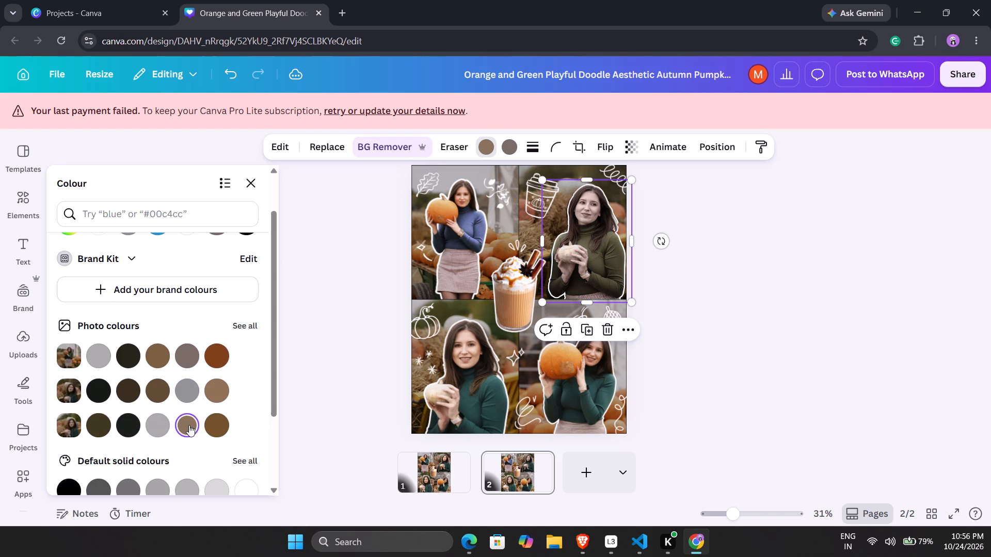
left_click(155, 394)
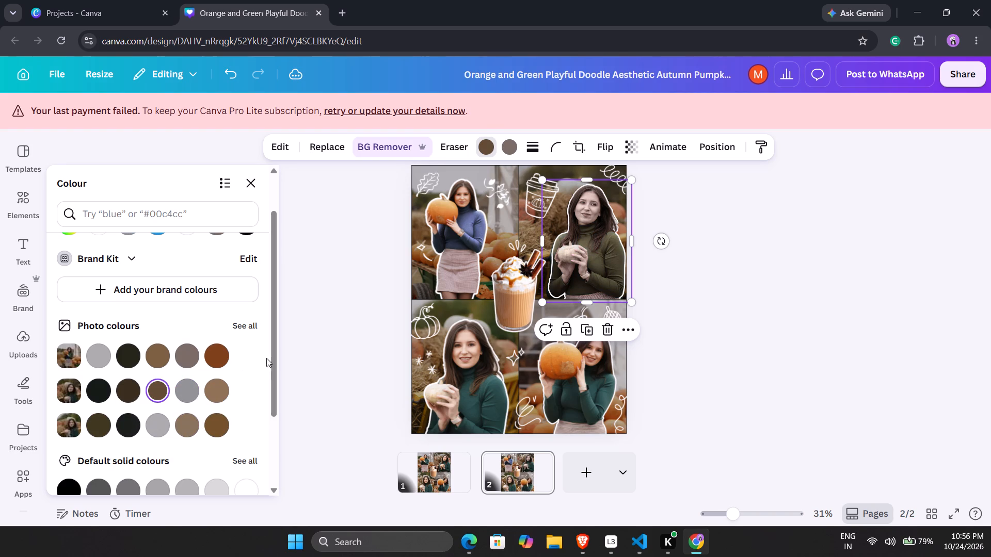
left_click(251, 391)
left_click(251, 391)
left_click_drag(251, 391, 357, 363)
left_click(357, 363)
left_click_drag(357, 363, 484, 307)
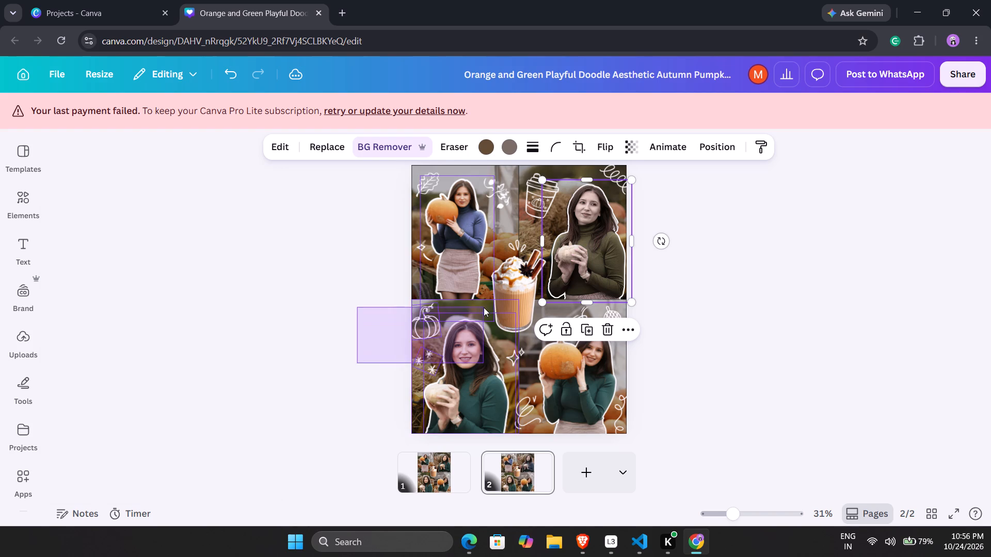
left_click_drag(484, 307, 484, 308)
left_click(339, 298)
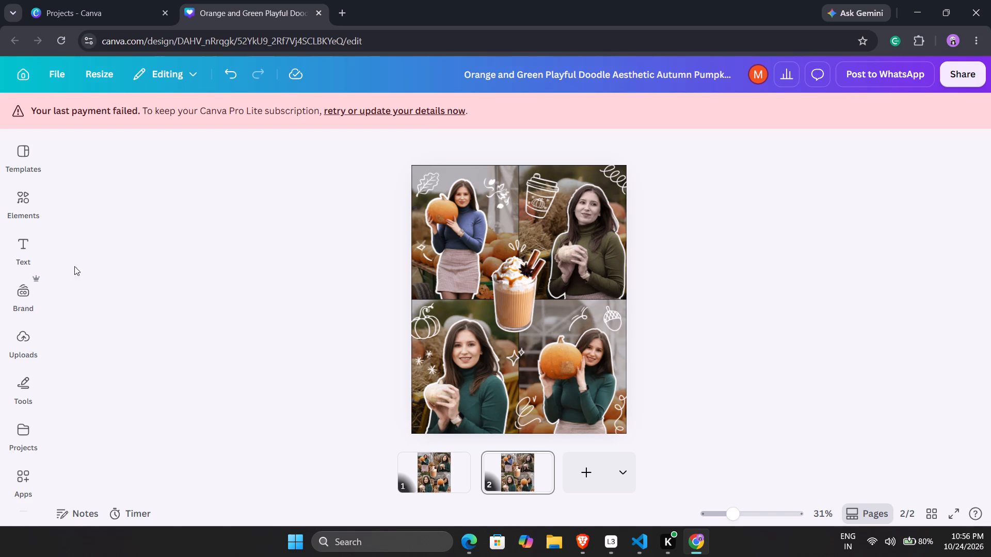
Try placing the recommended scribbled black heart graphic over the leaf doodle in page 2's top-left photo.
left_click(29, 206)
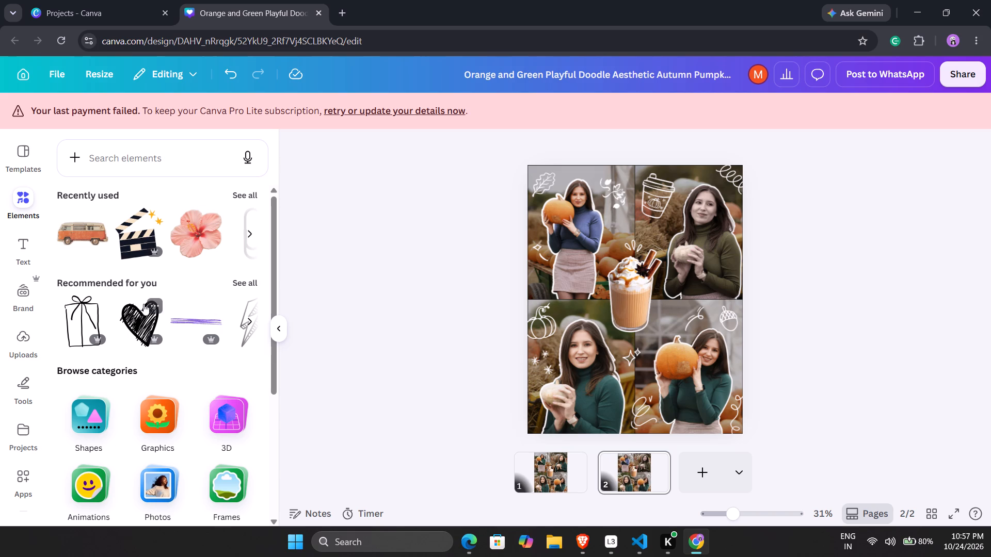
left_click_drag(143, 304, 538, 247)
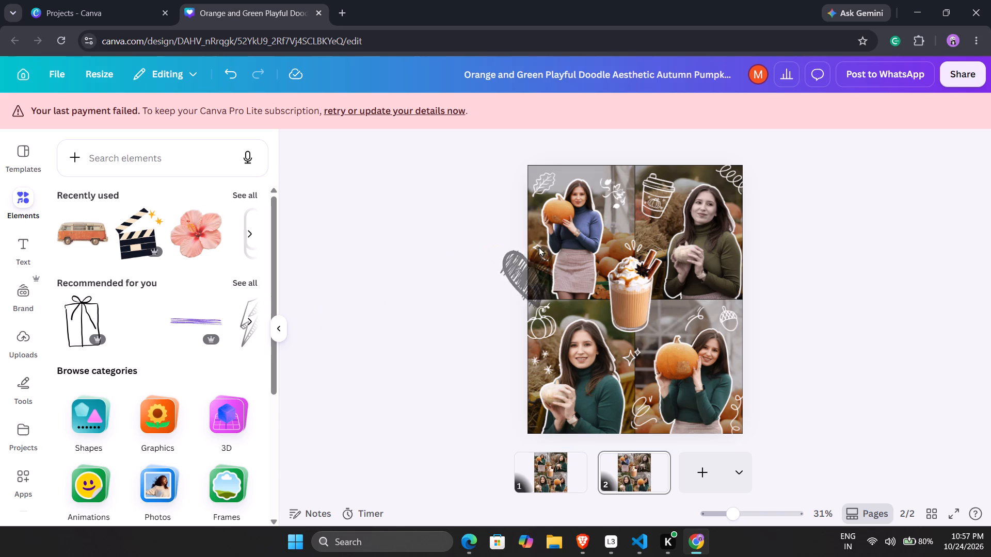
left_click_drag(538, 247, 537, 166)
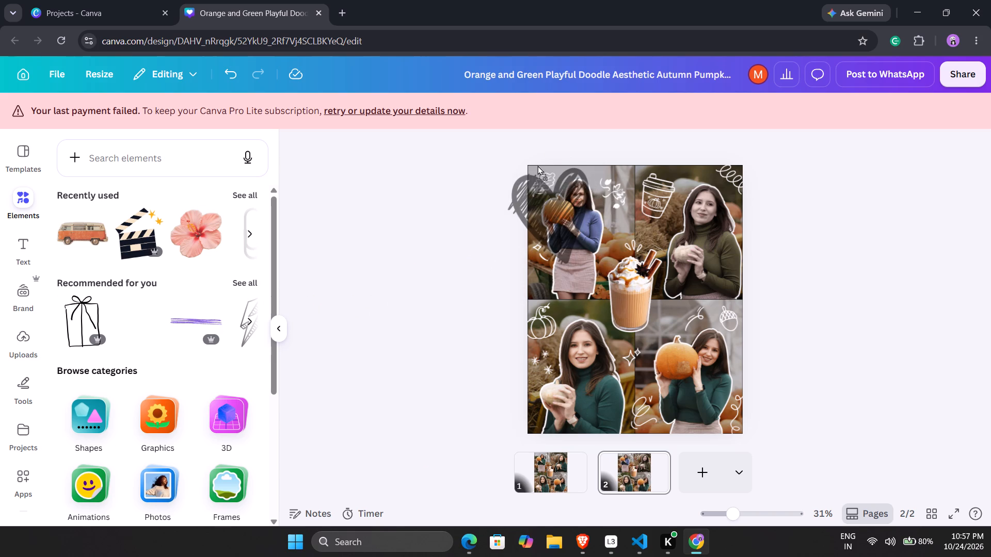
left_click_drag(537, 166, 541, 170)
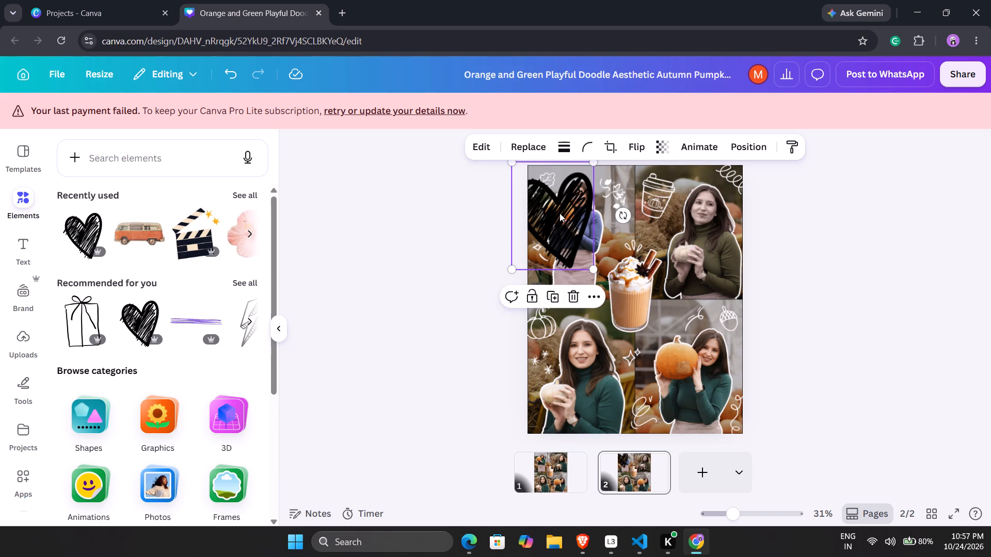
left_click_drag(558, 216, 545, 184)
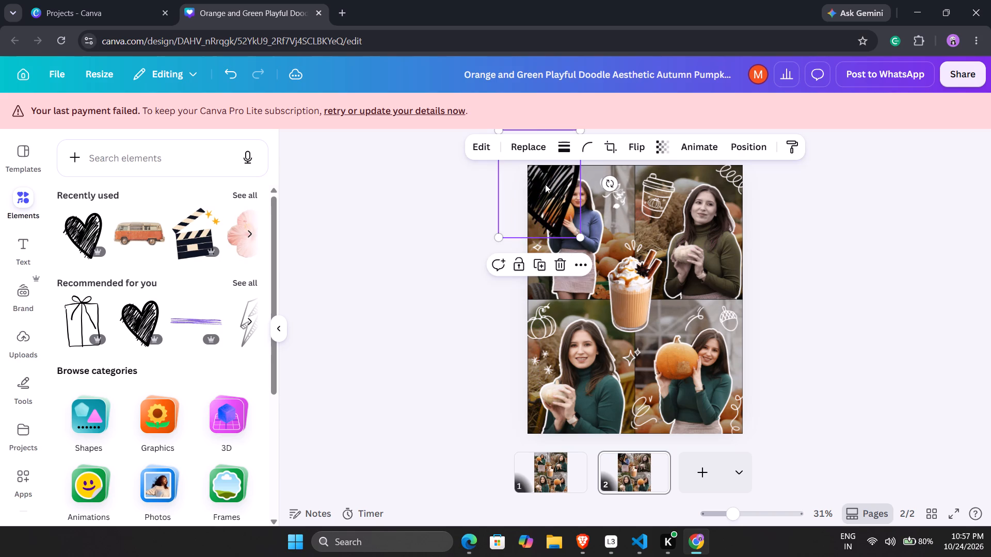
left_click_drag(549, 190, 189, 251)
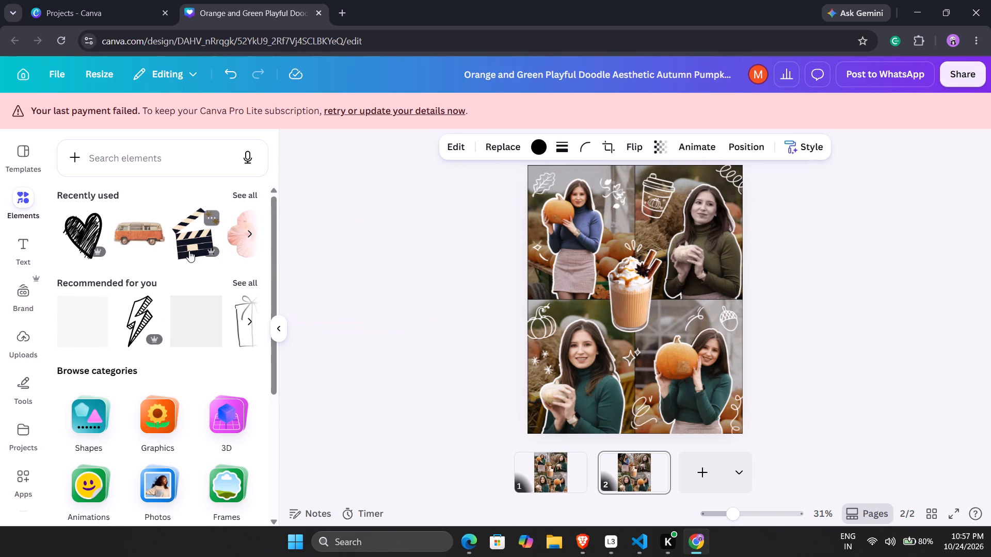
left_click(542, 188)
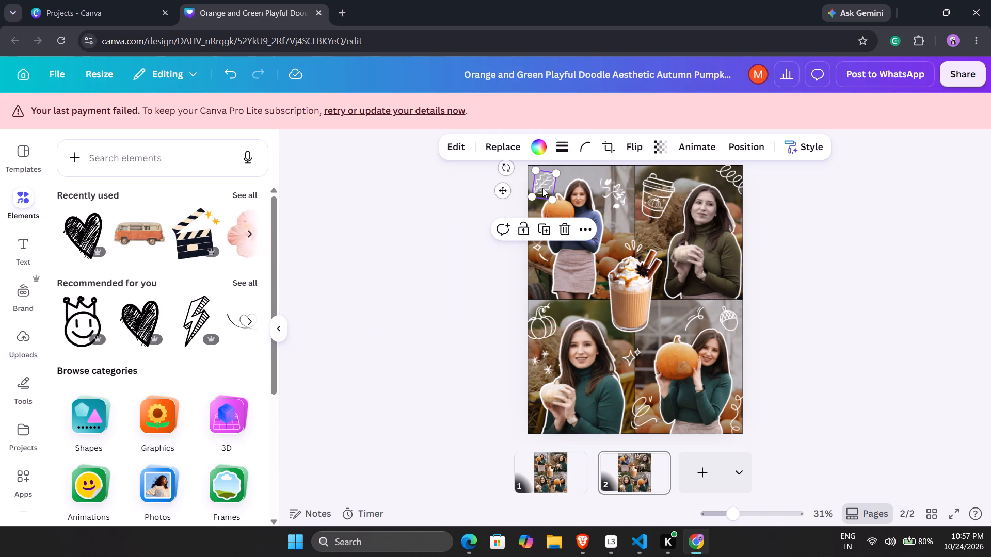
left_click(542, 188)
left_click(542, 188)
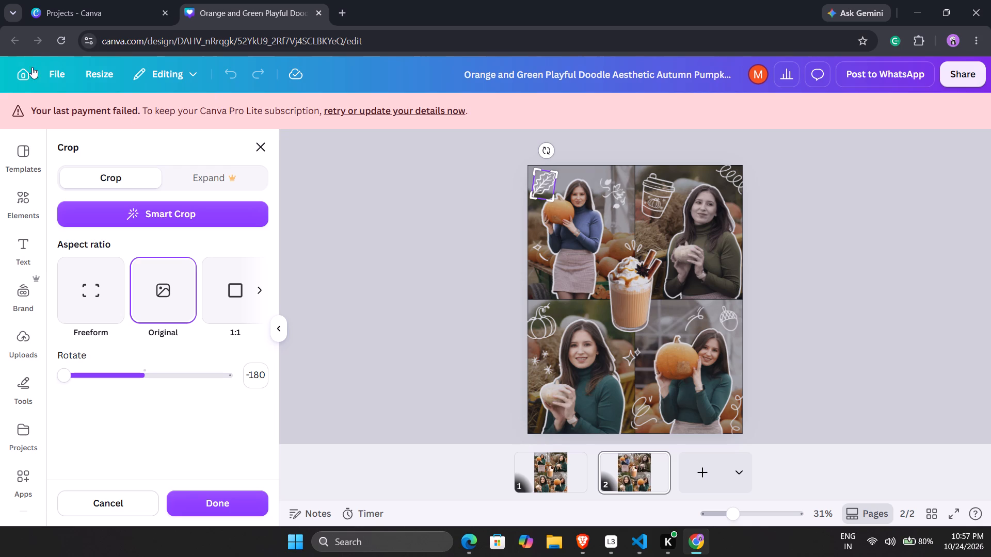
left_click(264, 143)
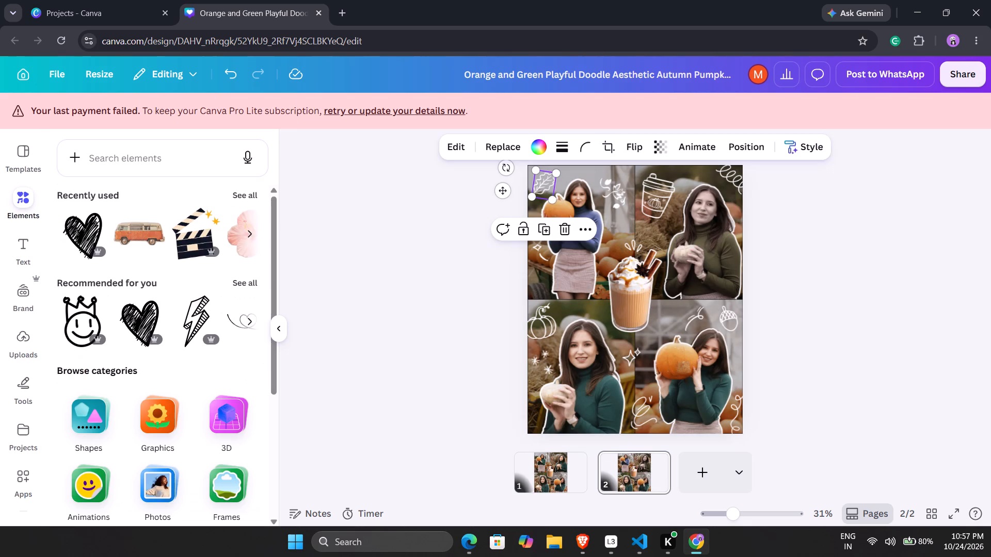
Add the recently used scribbled black heart to page 2 and place it at the collage's centre, over the latte.
left_click_drag(81, 228, 500, 199)
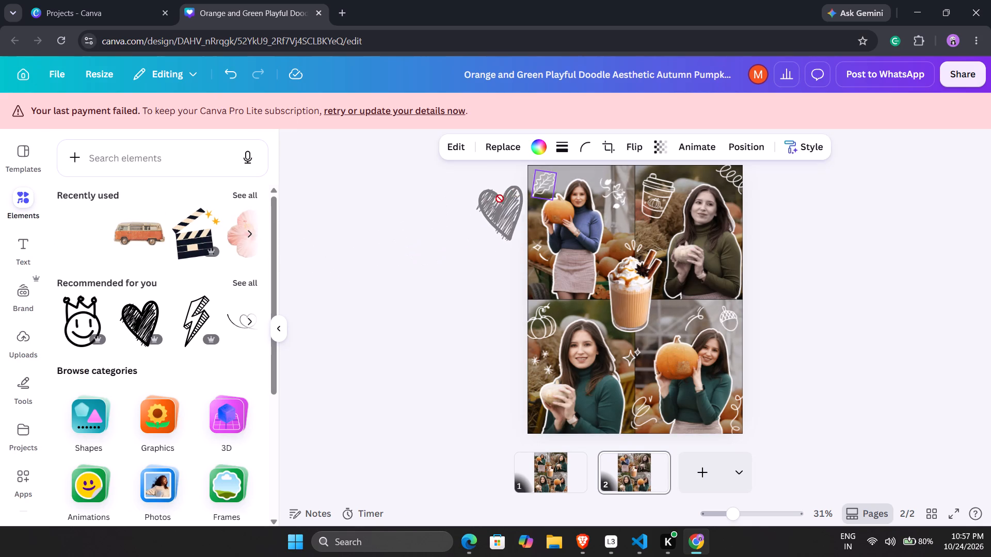
left_click_drag(500, 199, 544, 176)
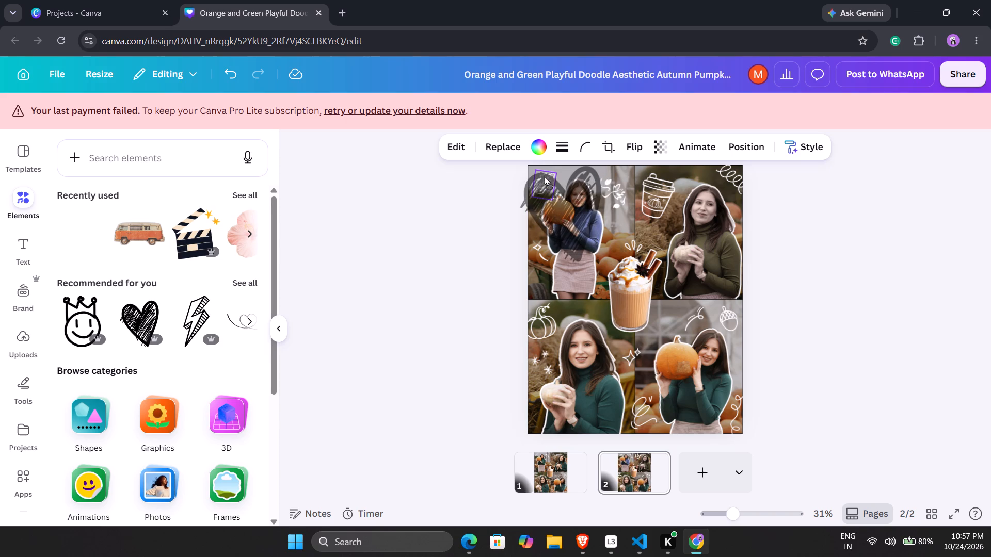
left_click_drag(544, 176, 615, 232)
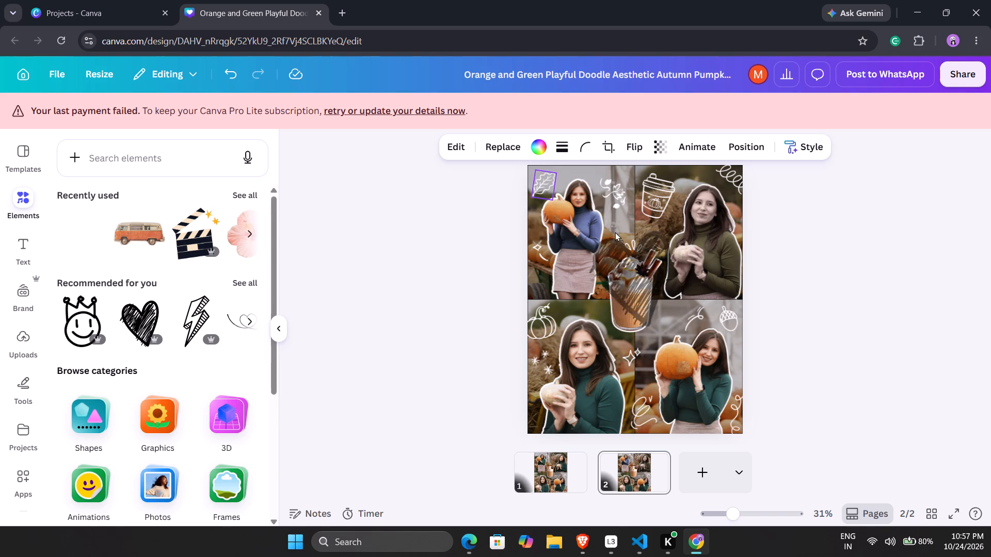
left_click_drag(615, 232, 547, 177)
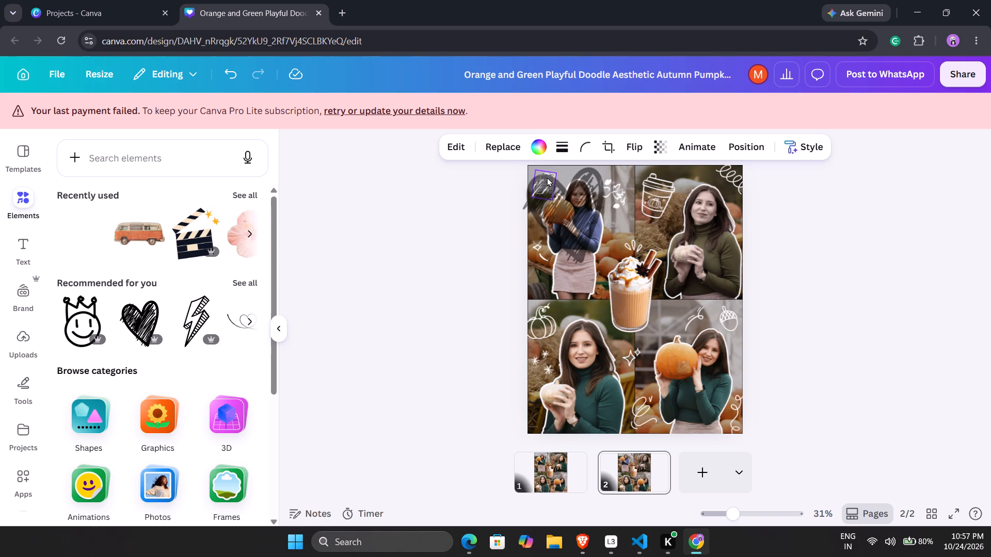
left_click_drag(547, 177, 534, 173)
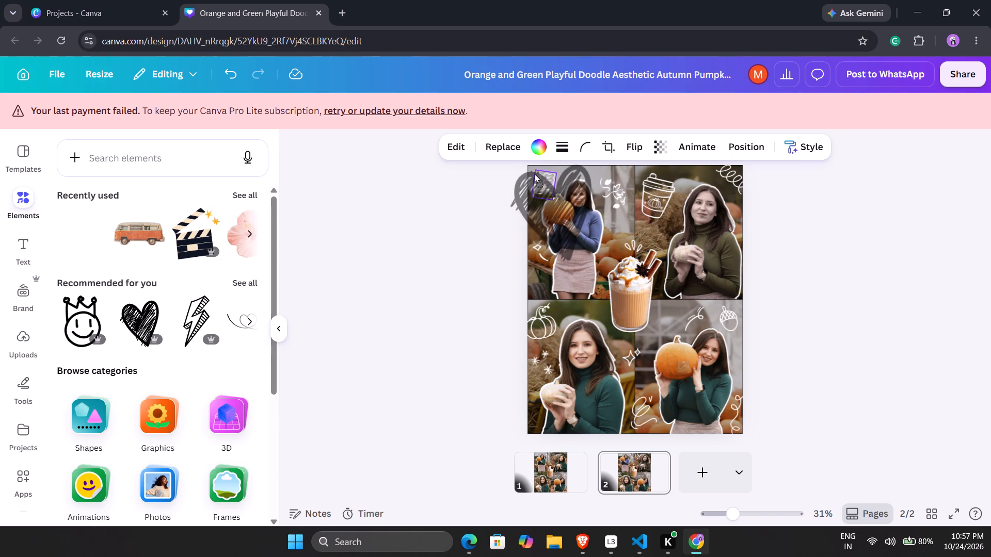
left_click_drag(534, 173, 553, 181)
left_click_drag(573, 216, 641, 295)
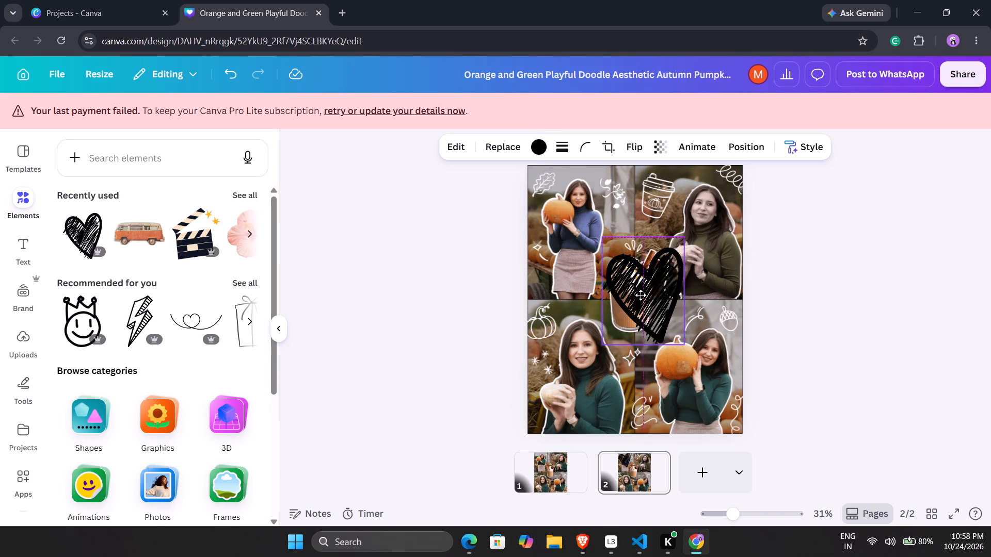
left_click_drag(641, 295, 625, 287)
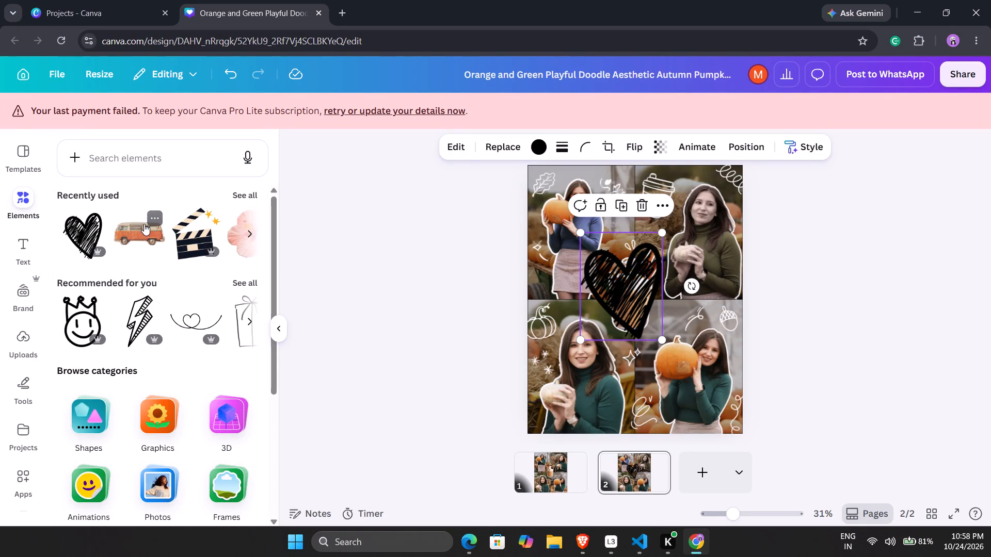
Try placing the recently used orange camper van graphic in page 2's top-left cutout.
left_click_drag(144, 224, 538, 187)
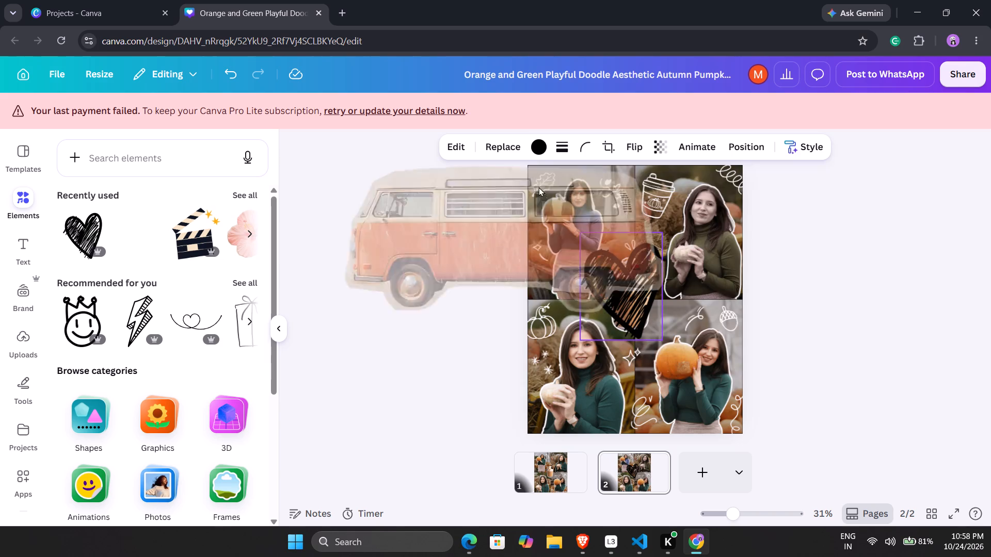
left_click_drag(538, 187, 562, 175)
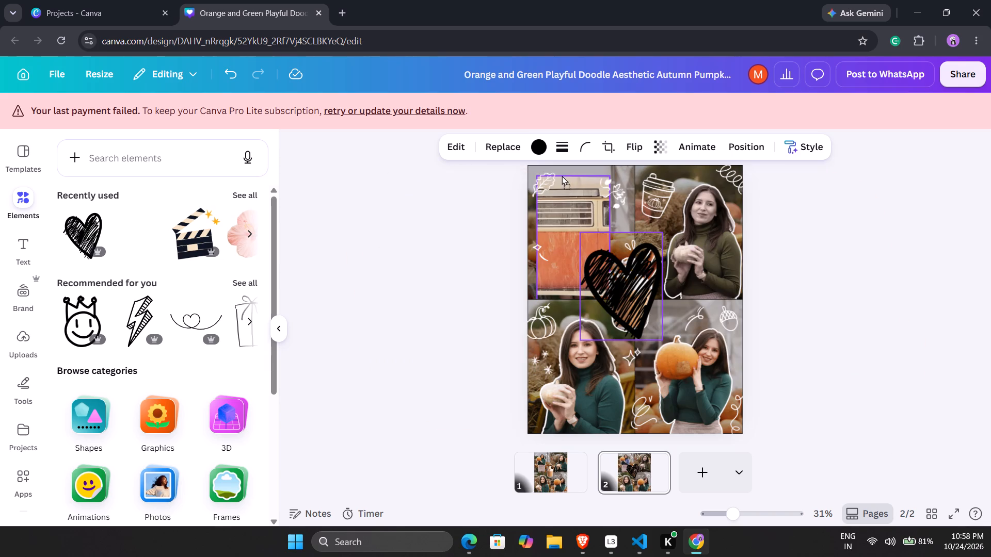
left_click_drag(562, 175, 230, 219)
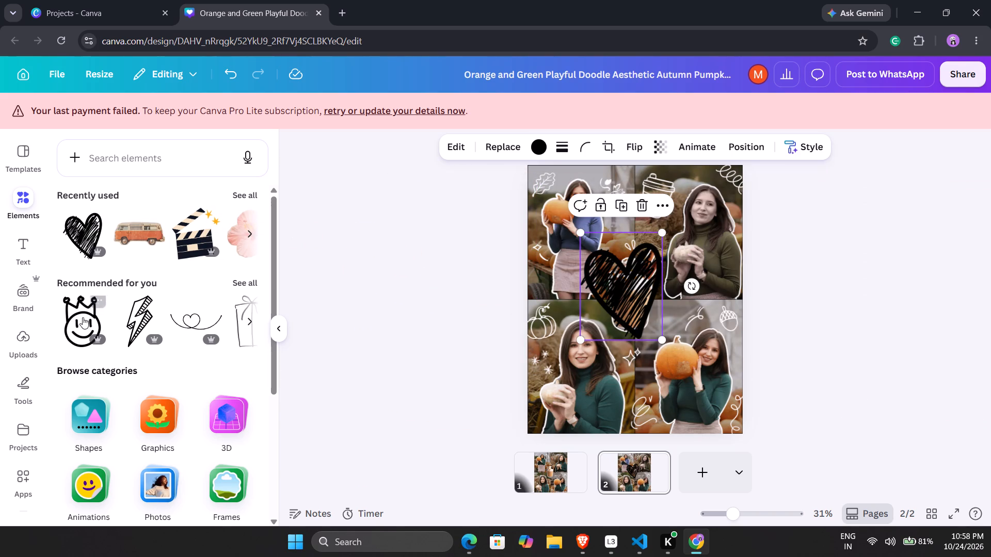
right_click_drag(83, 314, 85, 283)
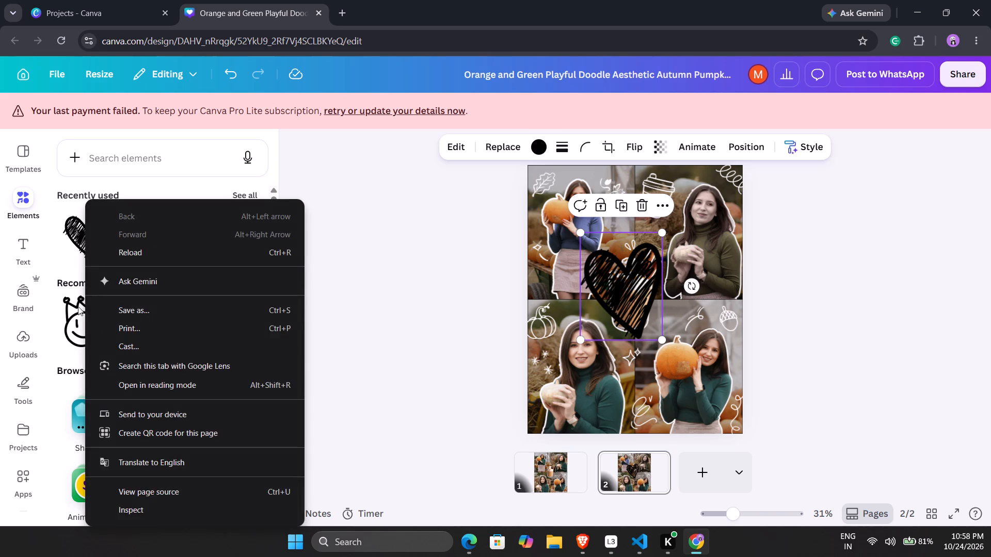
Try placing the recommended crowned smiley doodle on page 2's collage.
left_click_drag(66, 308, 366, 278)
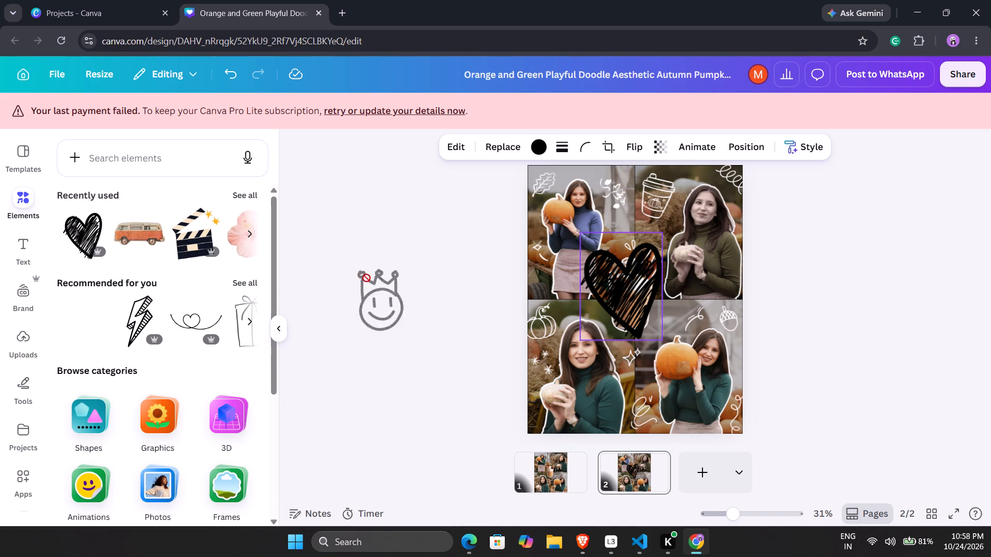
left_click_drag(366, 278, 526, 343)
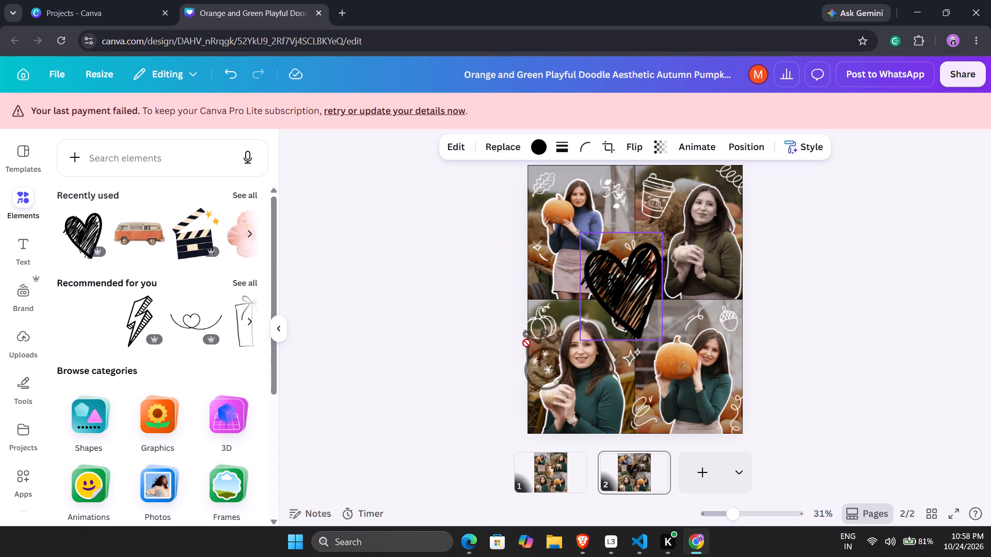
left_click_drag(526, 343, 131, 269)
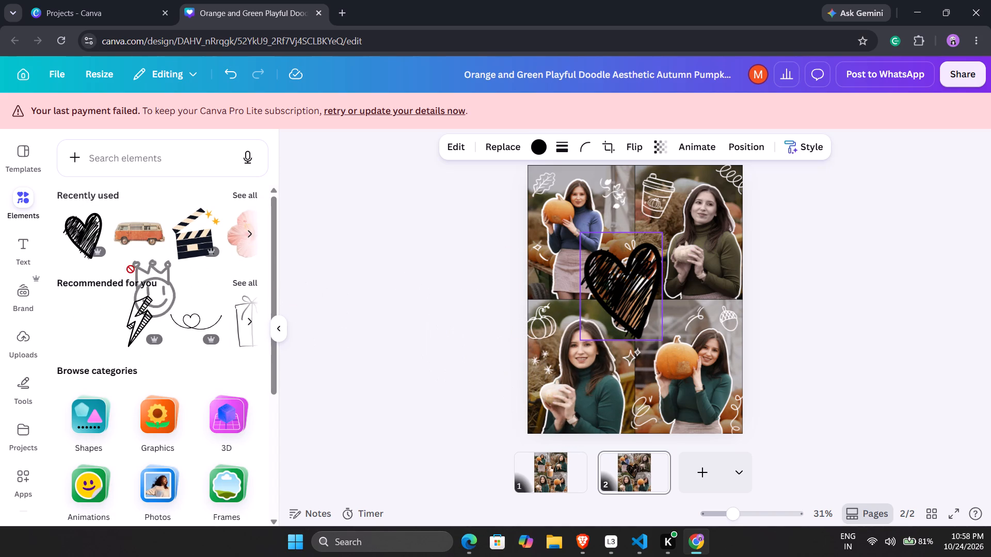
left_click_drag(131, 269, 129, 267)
Delete the scribbled black heart from the centre of page 2's collage.
scroll(161, 364, "down", 1)
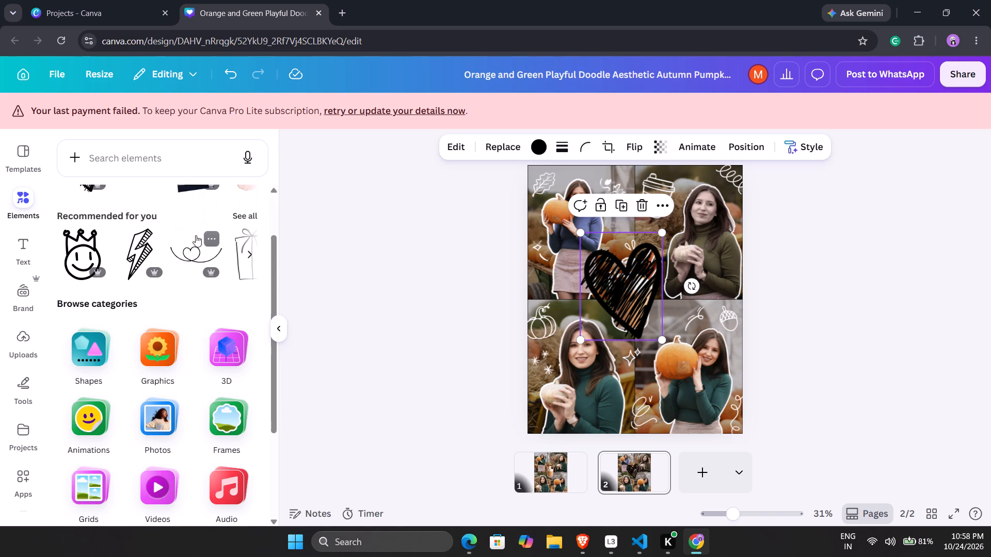
left_click_drag(193, 240, 209, 263)
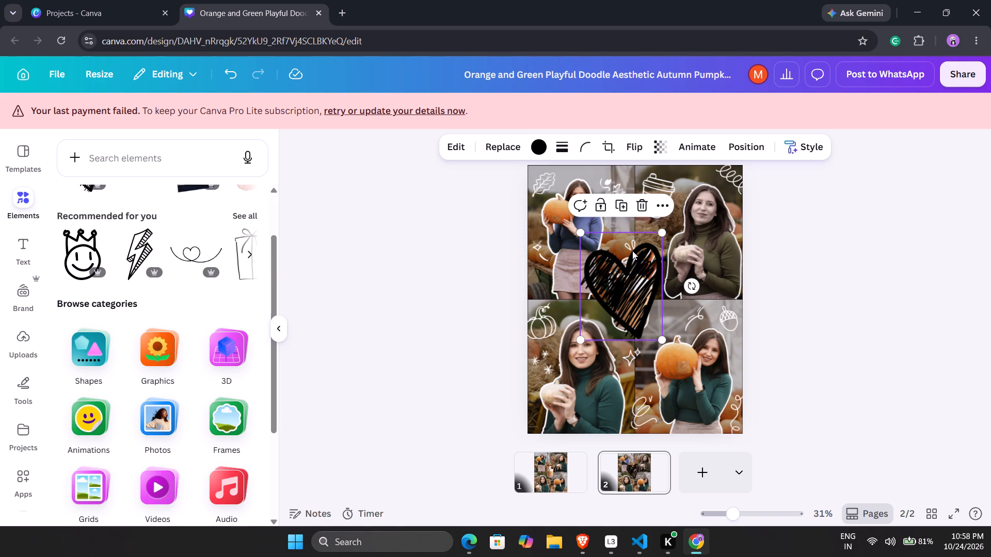
left_click(614, 271)
left_click(624, 256)
left_click(636, 212)
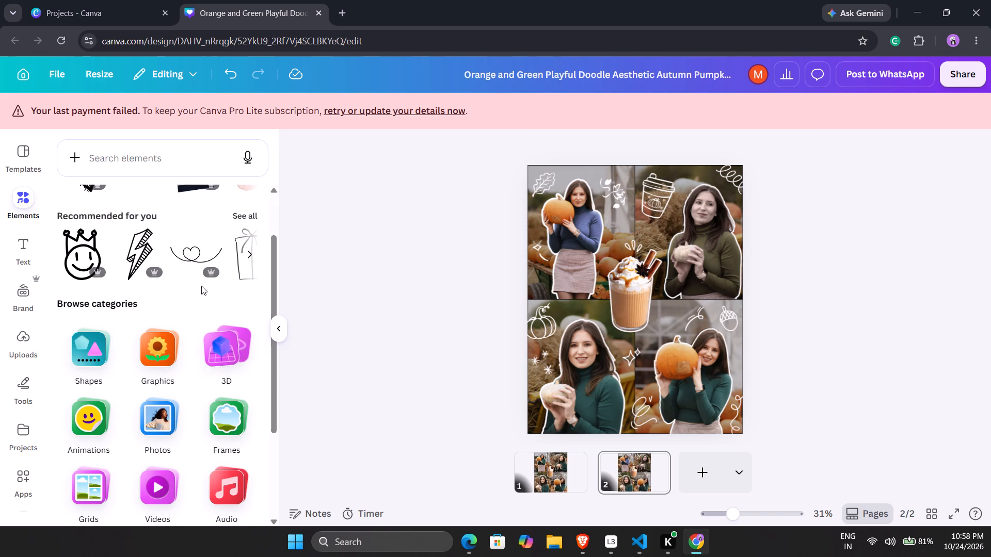
Add the recommended curved line with a heart to page 2, placing it across the front of the latte cup.
left_click_drag(187, 251, 572, 305)
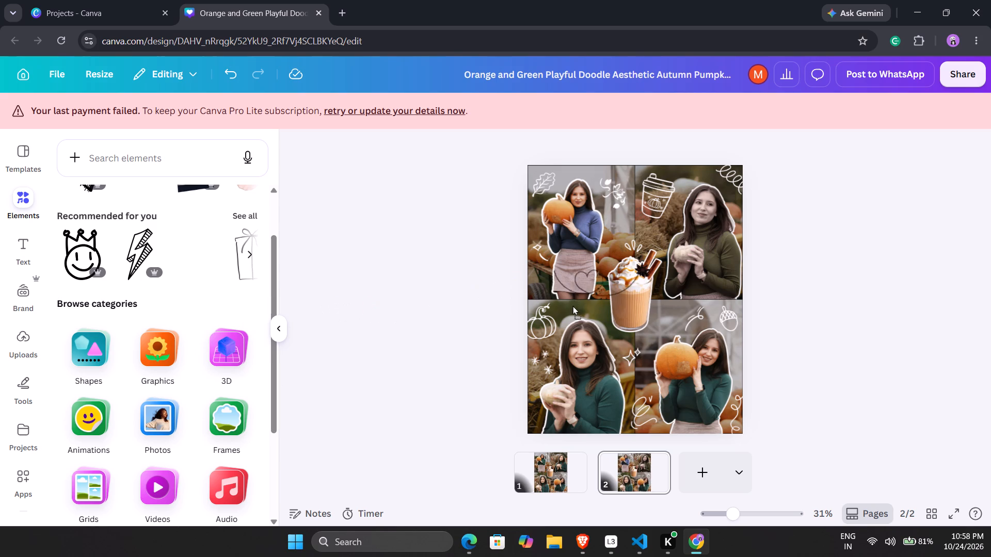
left_click_drag(572, 305, 613, 320)
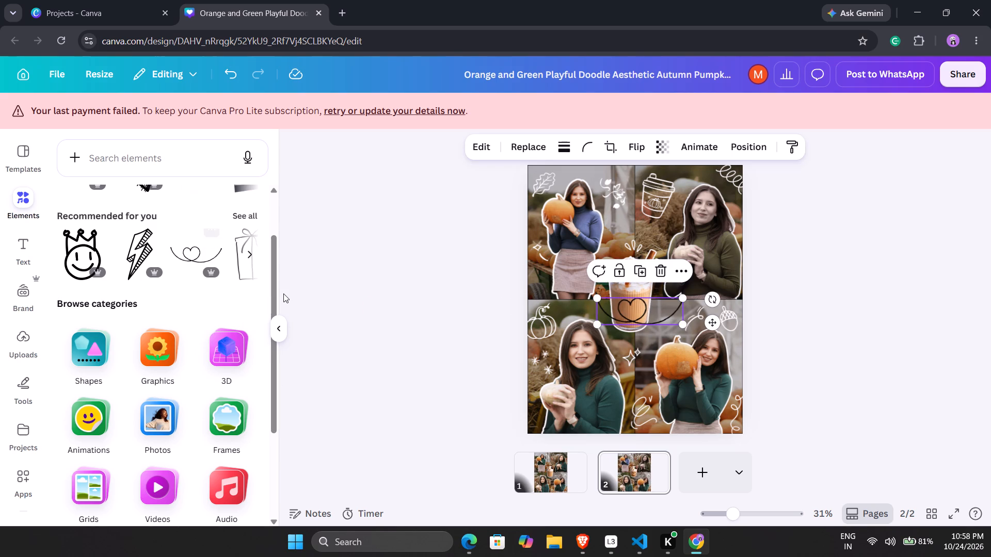
left_click(283, 293)
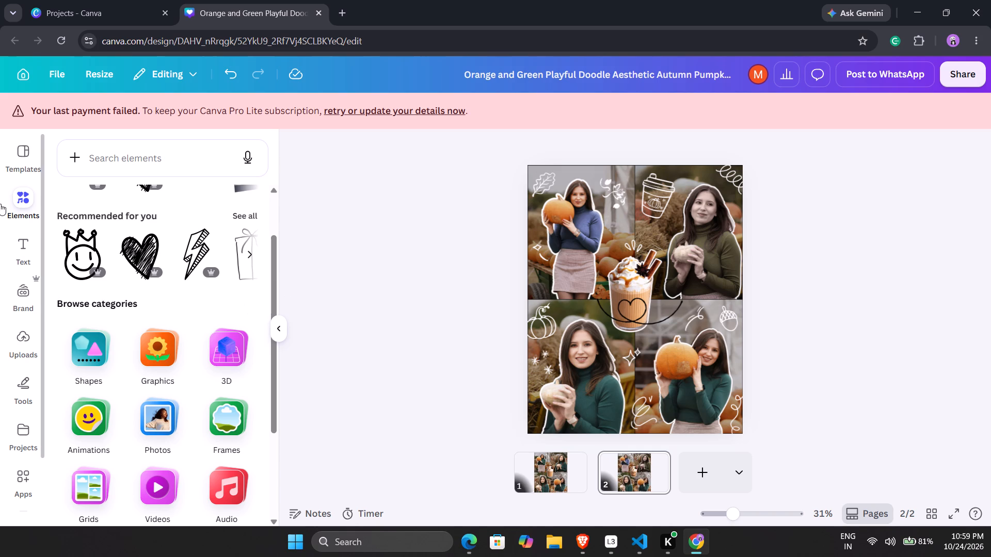
Look through the recommended graphics for further doodles to use in the collage.
scroll(196, 257, "left", 1)
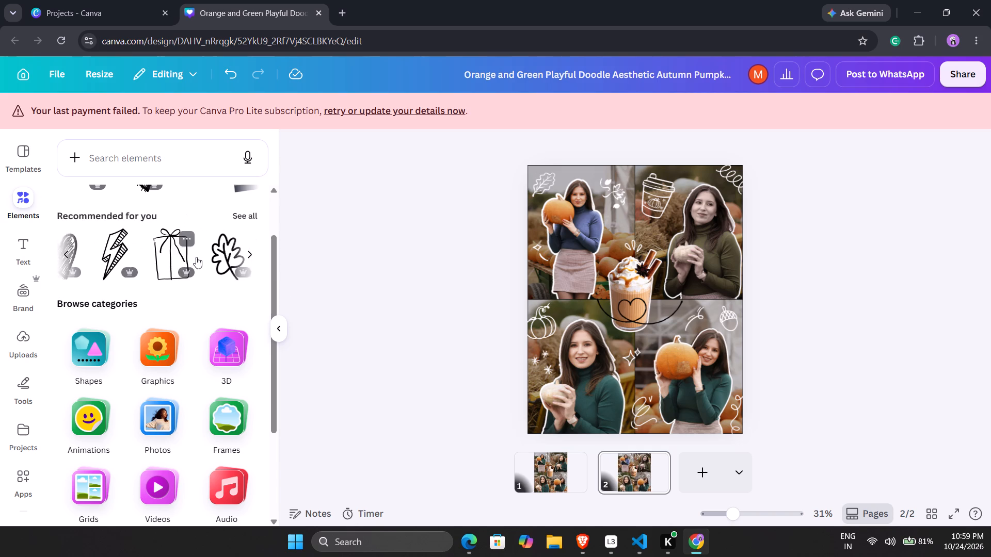
scroll(196, 257, "left", 2)
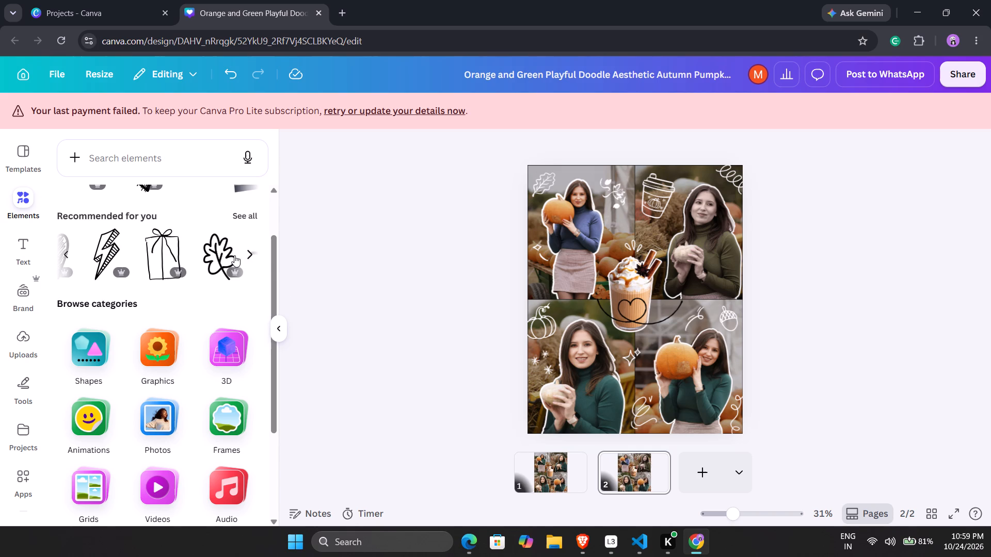
scroll(234, 255, "left", 2)
scroll(163, 269, "left", 1)
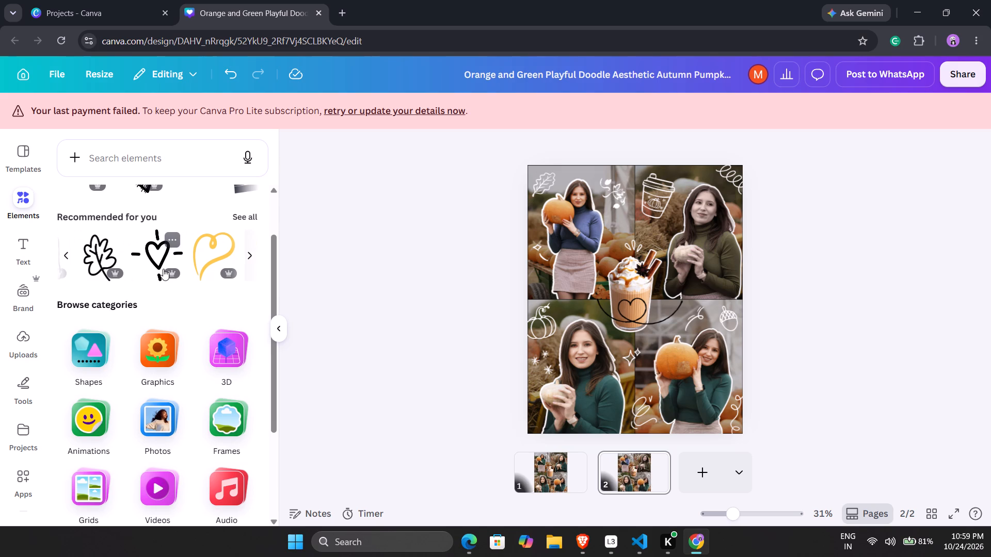
scroll(163, 269, "left", 2)
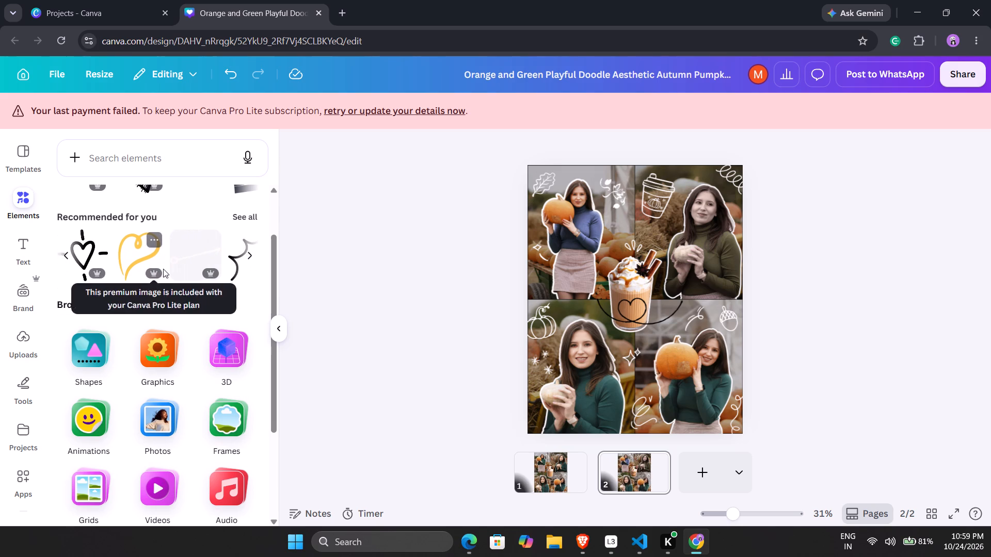
scroll(163, 269, "left", 2)
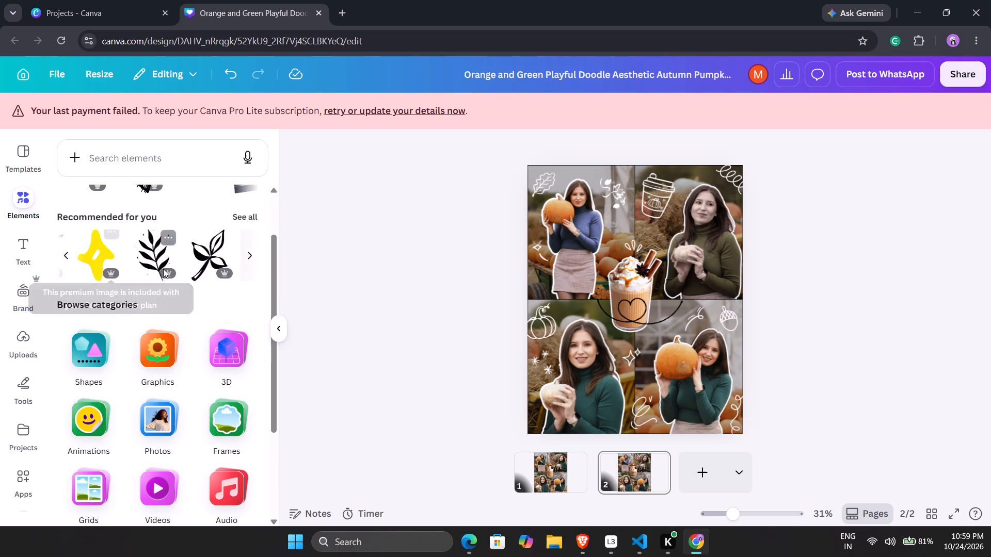
scroll(163, 269, "left", 1)
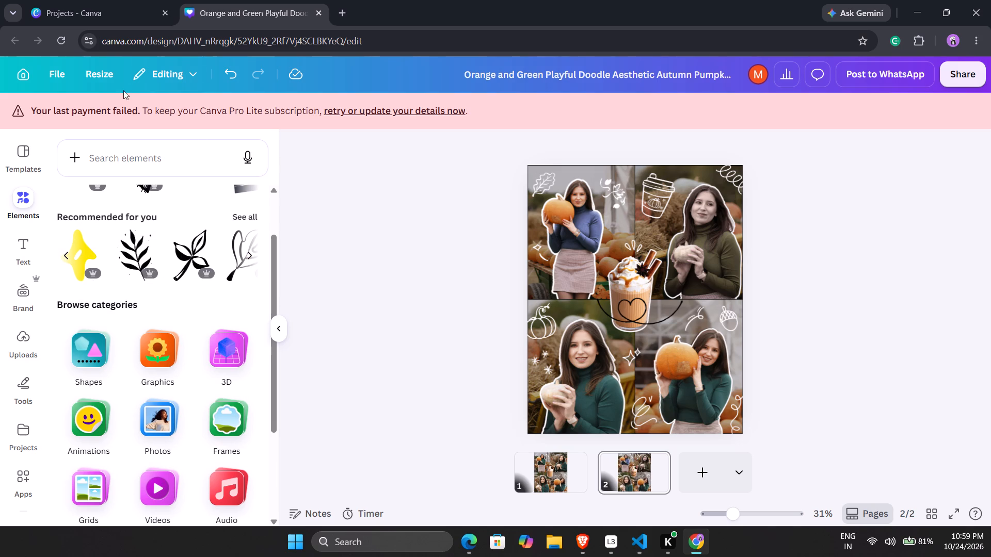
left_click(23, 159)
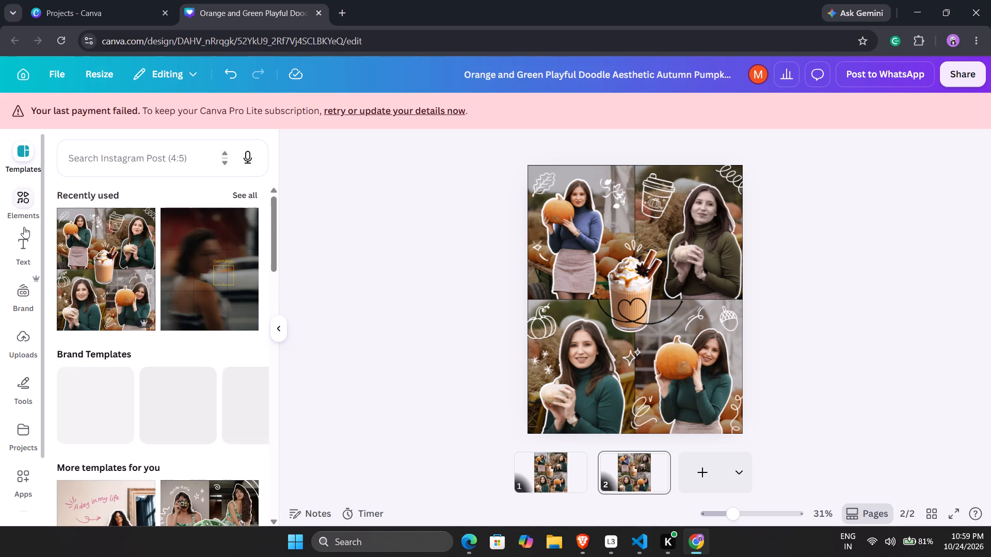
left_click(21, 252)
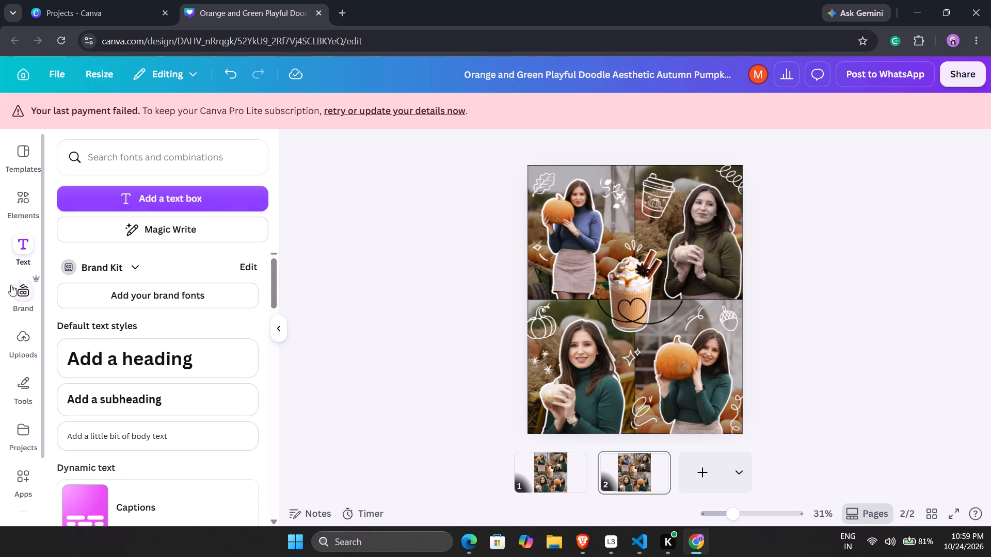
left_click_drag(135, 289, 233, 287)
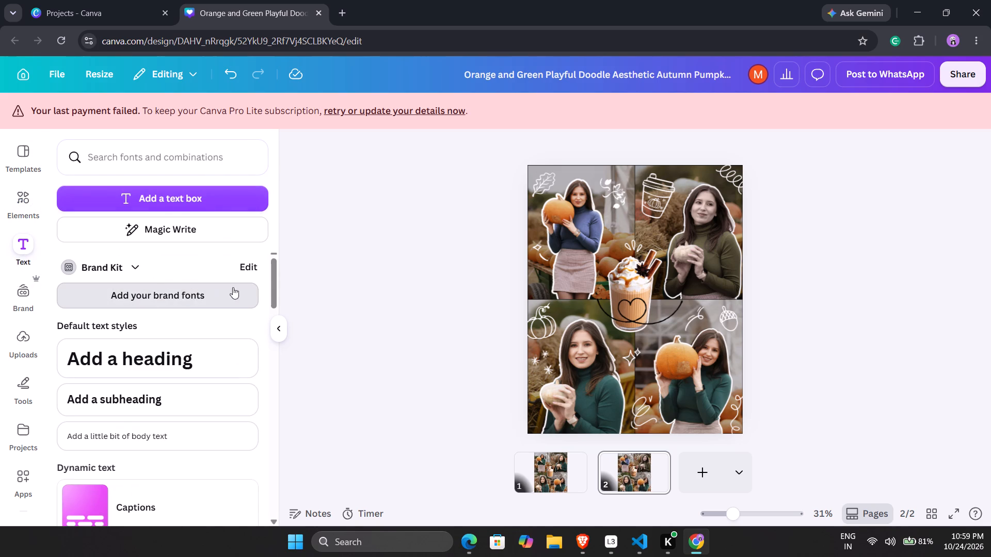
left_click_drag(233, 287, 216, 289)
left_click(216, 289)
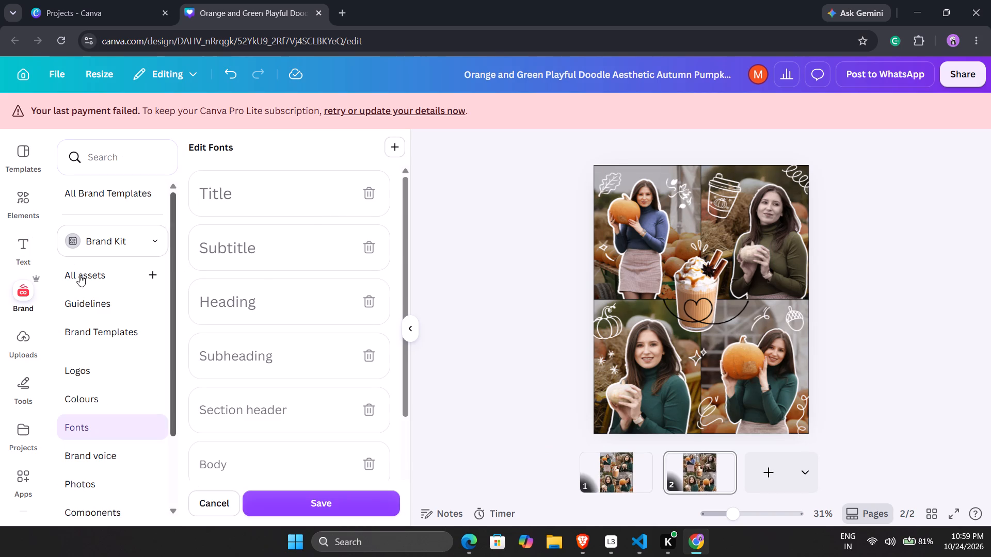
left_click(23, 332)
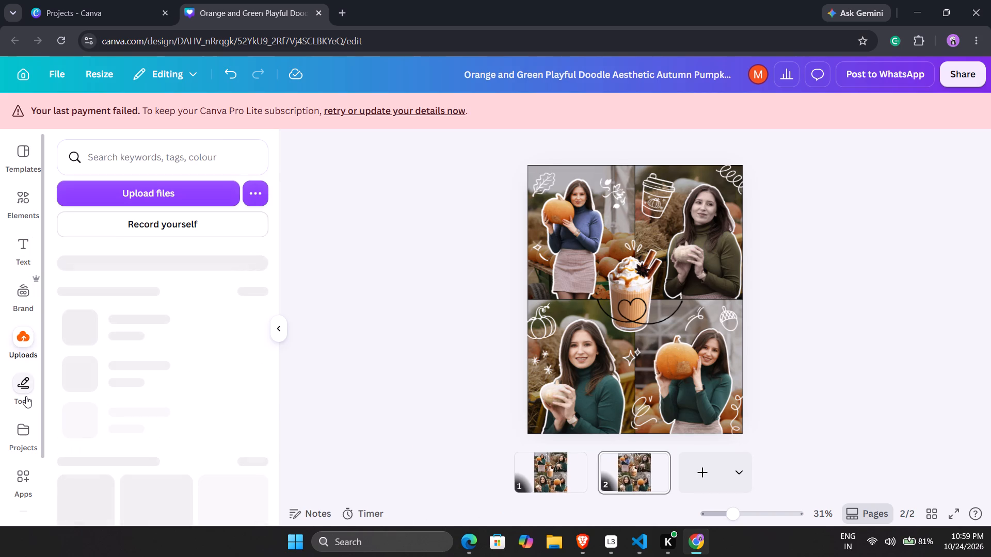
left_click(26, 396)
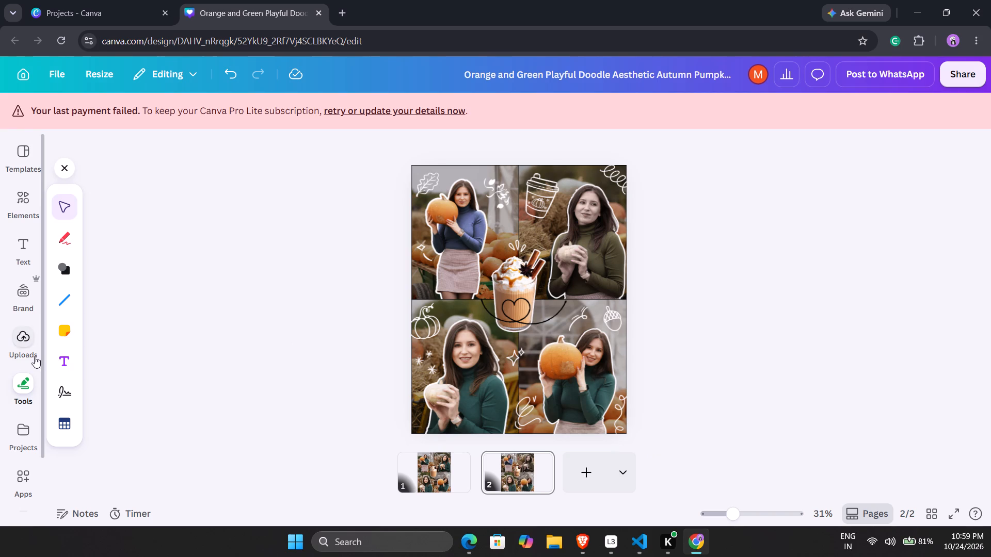
Replace page 1's bottom-left background photo with the uploaded black four-panel planets image.
left_click(25, 335)
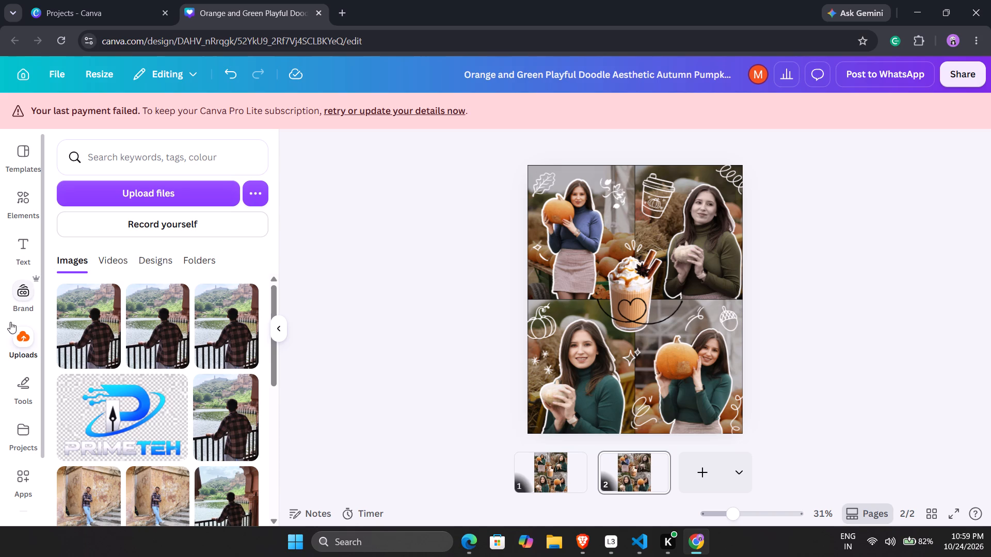
scroll(240, 470, "down", 6)
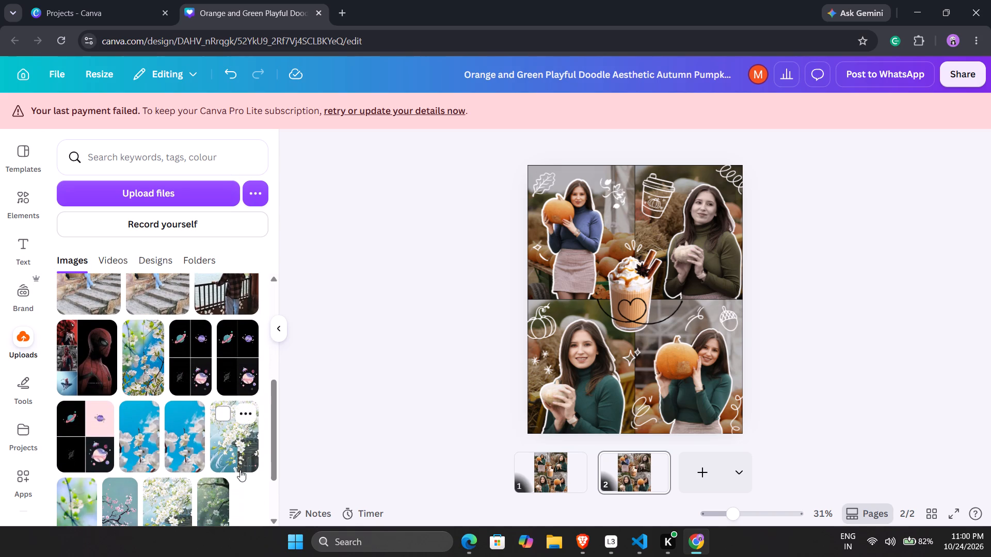
left_click_drag(196, 353, 514, 447)
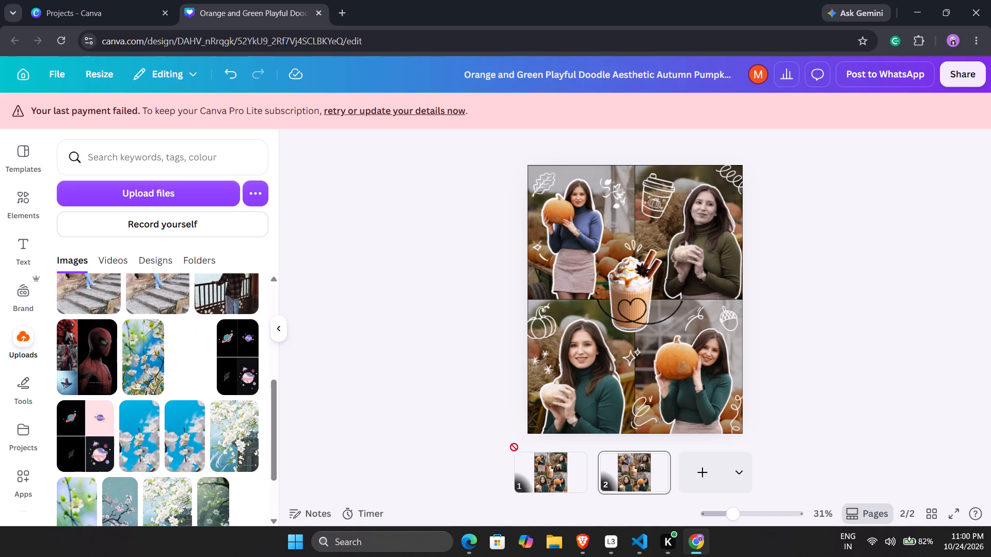
left_click_drag(514, 447, 536, 467)
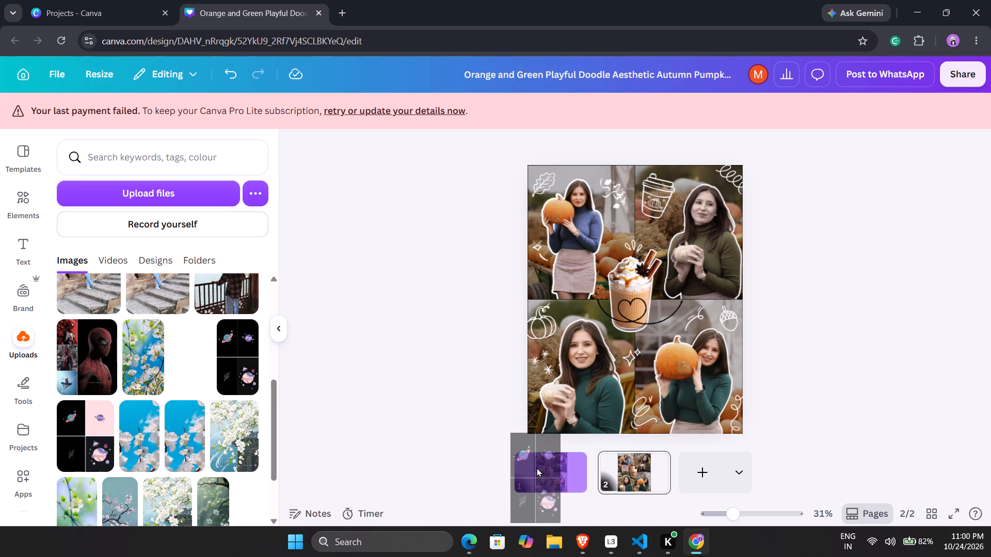
left_click_drag(536, 467, 551, 464)
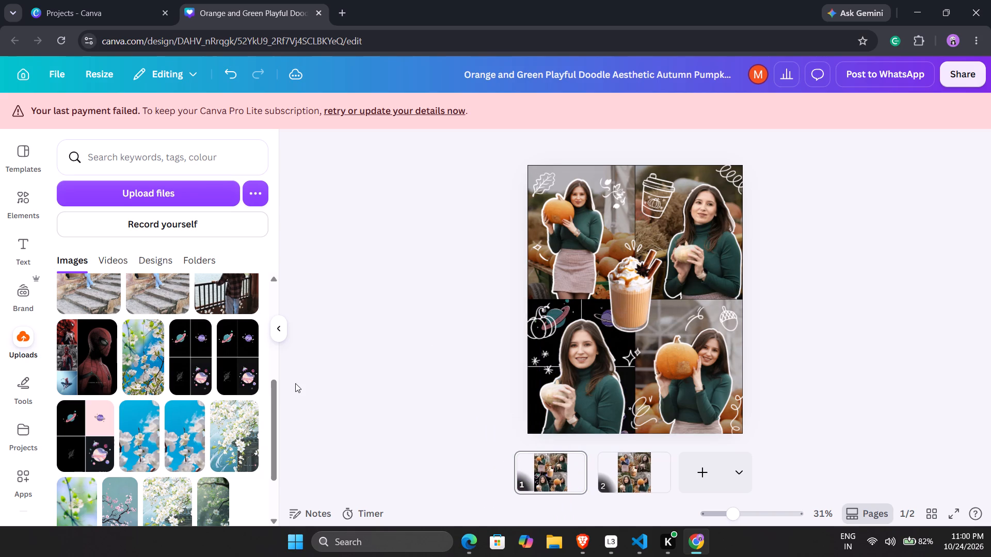
Replace page 1's top-left and top-right background photos with the same uploaded black planets image.
left_click_drag(187, 347, 573, 291)
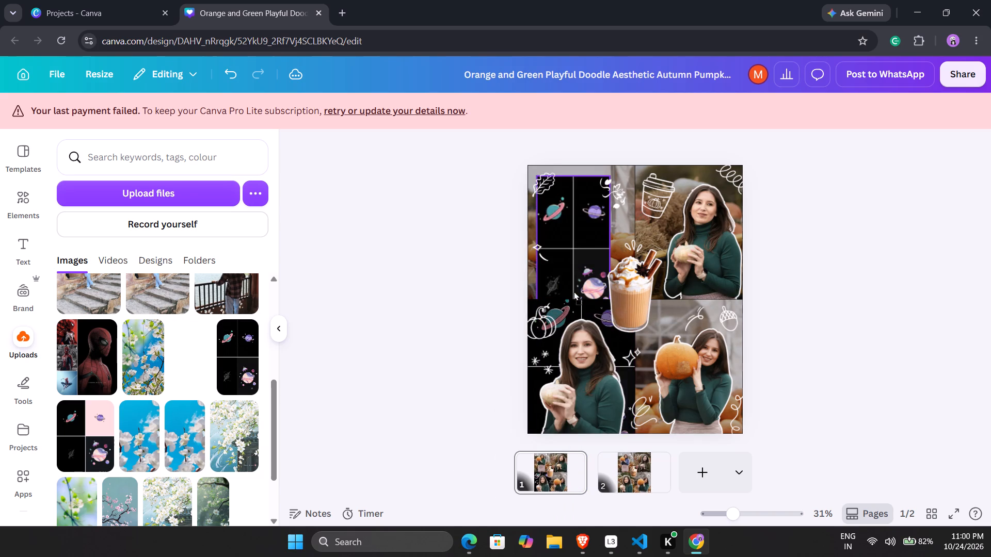
left_click_drag(573, 291, 532, 225)
left_click_drag(196, 351, 376, 327)
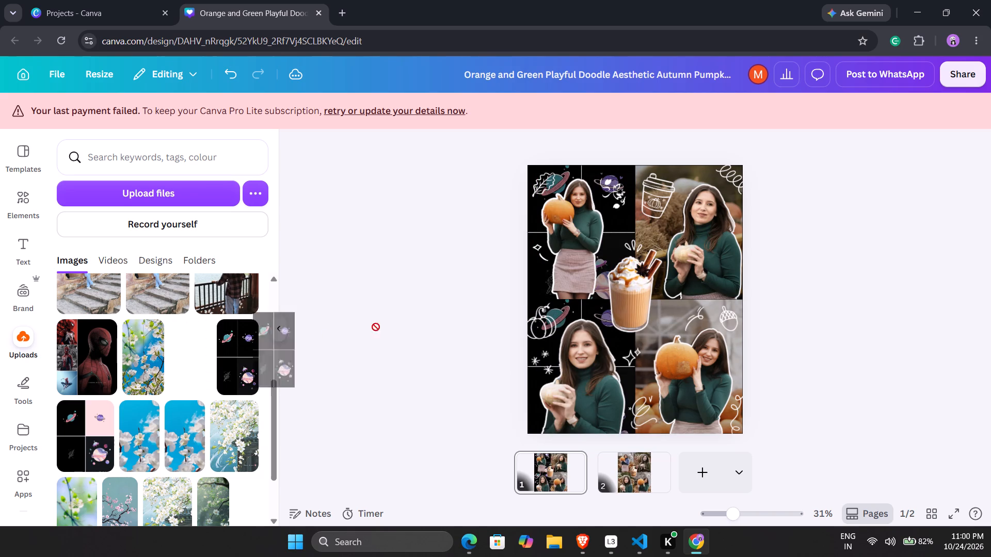
left_click_drag(376, 327, 656, 234)
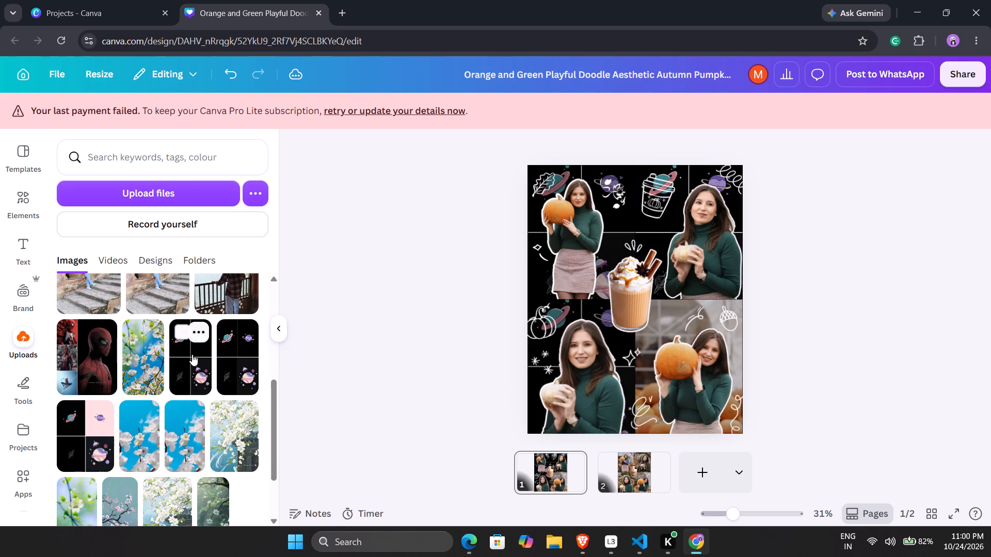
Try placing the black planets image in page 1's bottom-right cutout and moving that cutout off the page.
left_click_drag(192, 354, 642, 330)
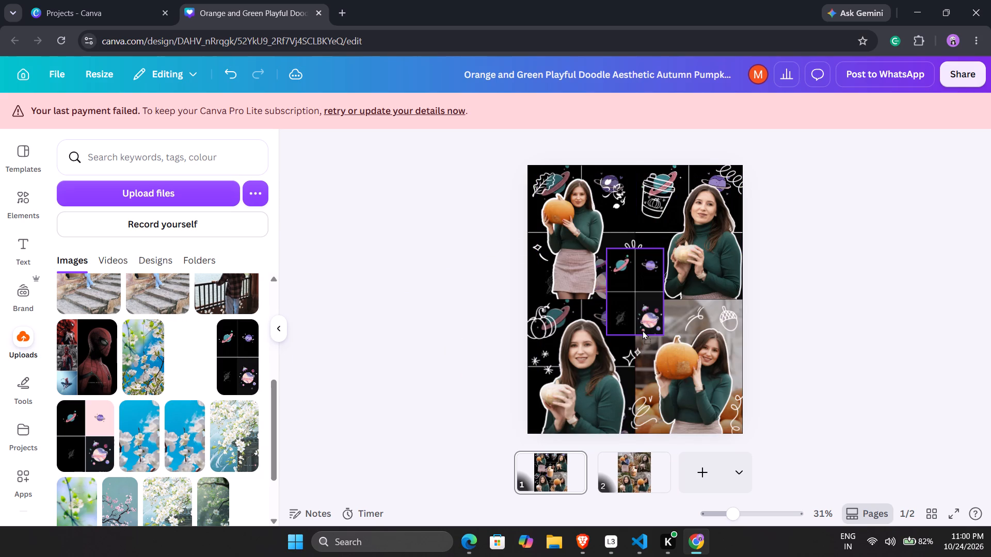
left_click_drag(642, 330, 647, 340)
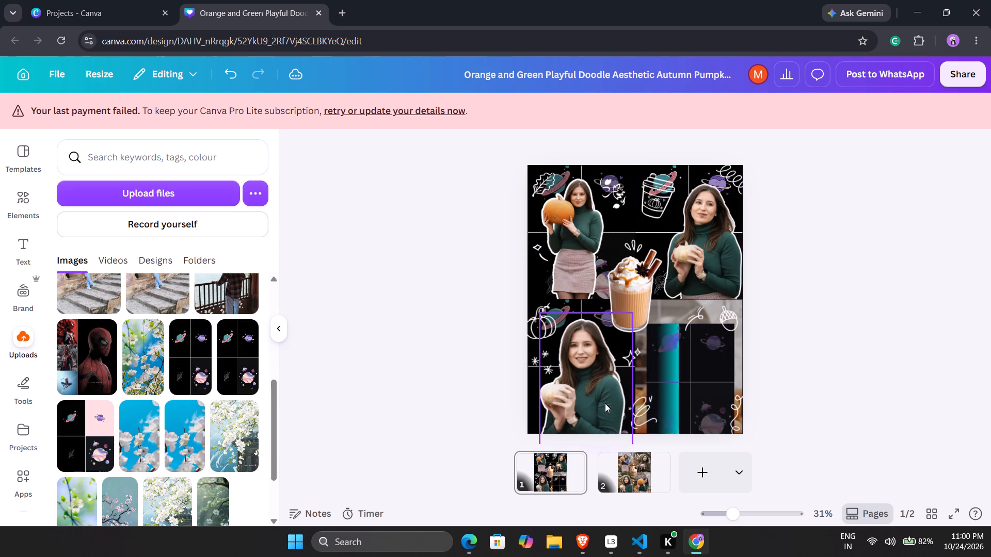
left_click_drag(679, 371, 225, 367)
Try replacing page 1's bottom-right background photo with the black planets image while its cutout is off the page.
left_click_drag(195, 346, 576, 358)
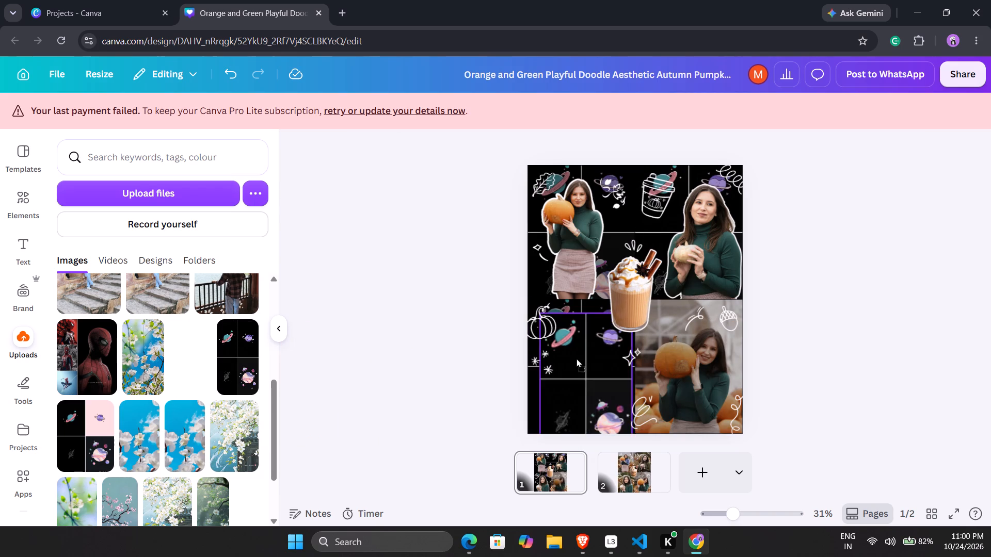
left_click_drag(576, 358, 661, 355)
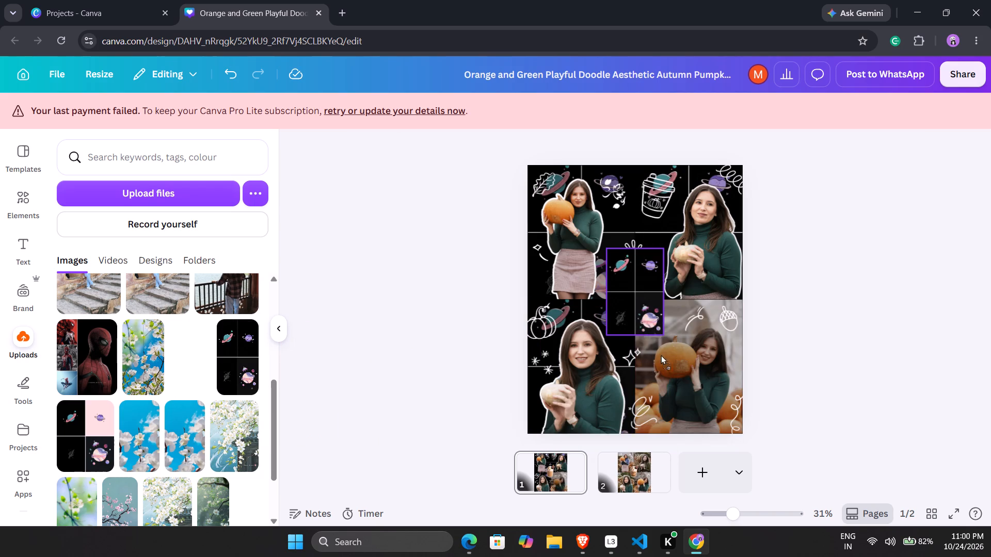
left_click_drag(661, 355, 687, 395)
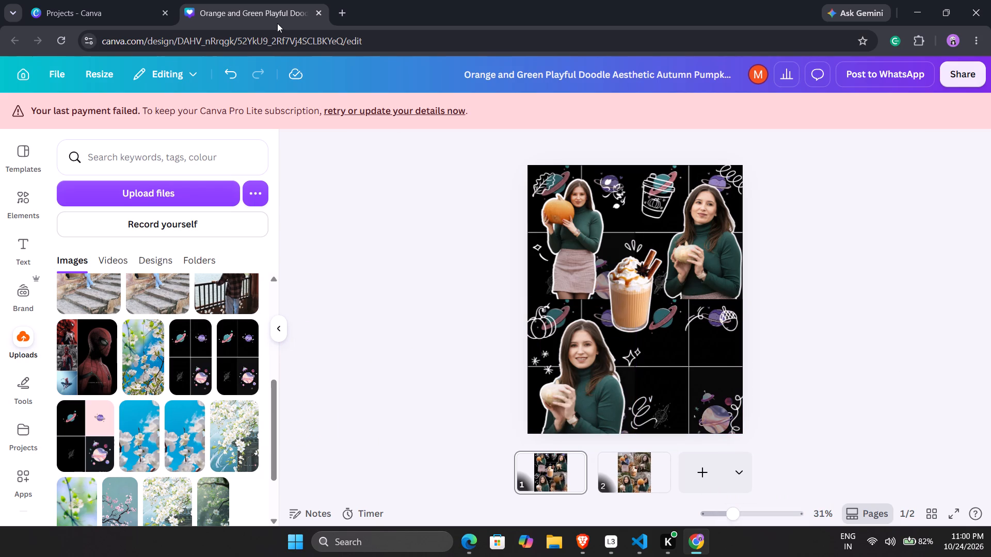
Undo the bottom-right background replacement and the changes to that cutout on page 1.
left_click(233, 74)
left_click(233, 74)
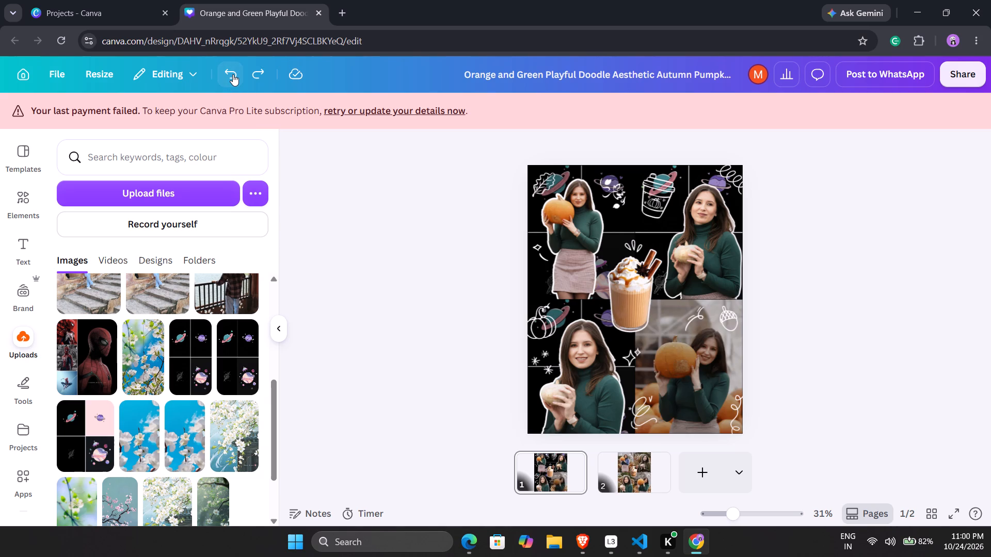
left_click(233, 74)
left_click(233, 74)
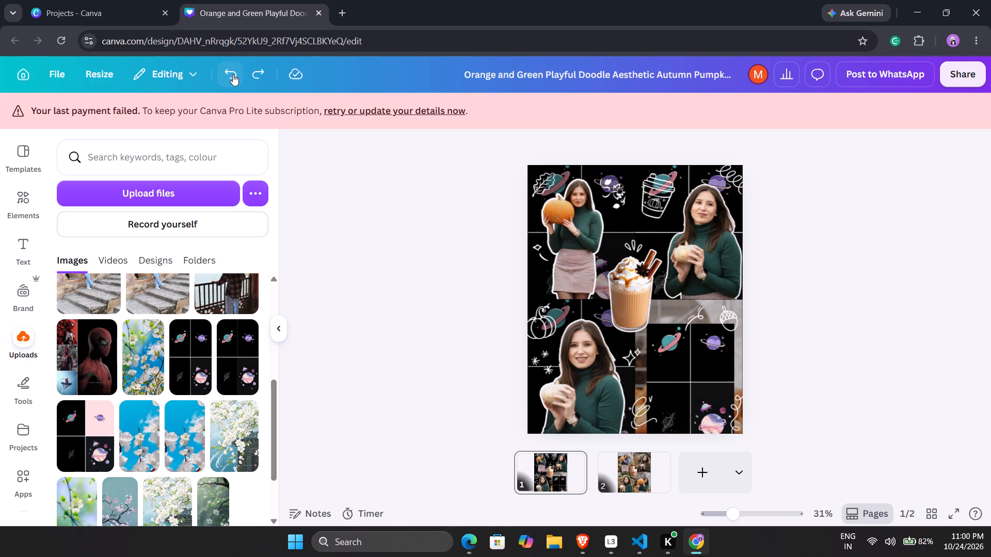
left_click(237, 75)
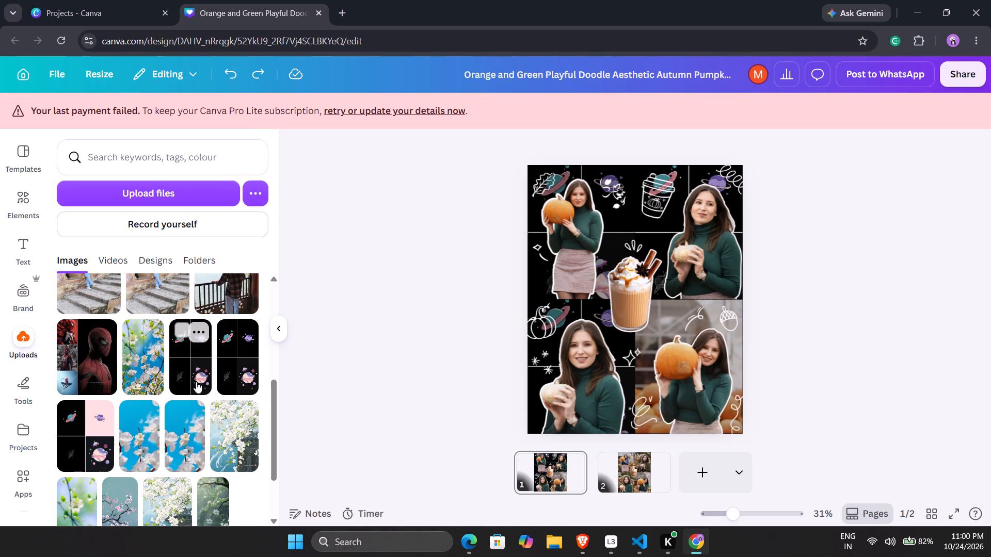
Replace page 1's bottom-right background photo with the black planets image, keeping the woman's cutout in front.
left_click_drag(187, 370, 502, 369)
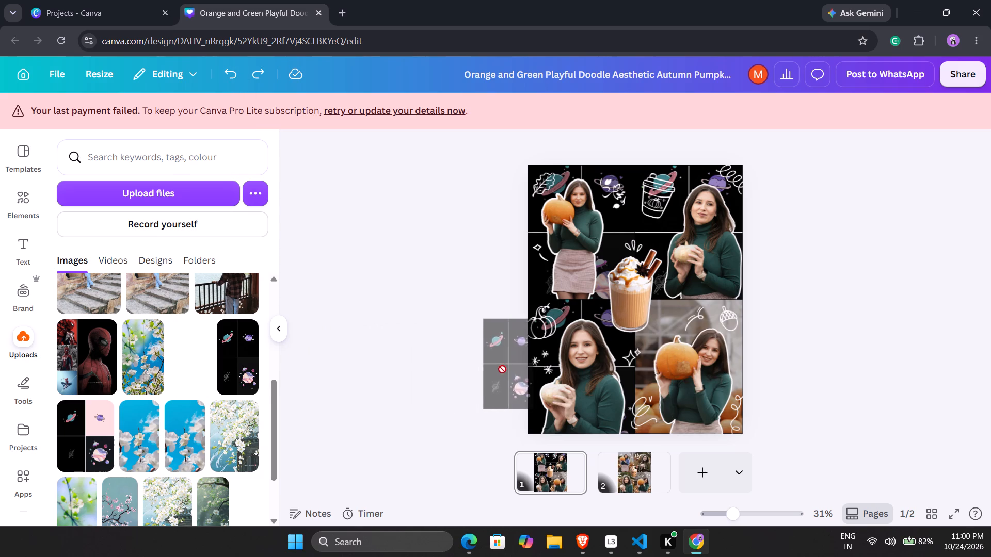
left_click_drag(502, 369, 642, 354)
left_click(317, 320)
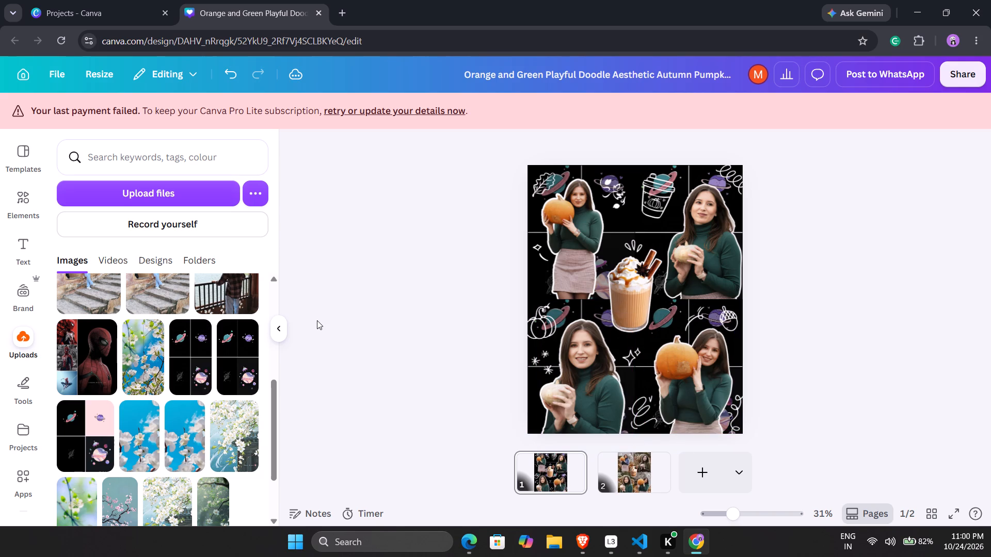
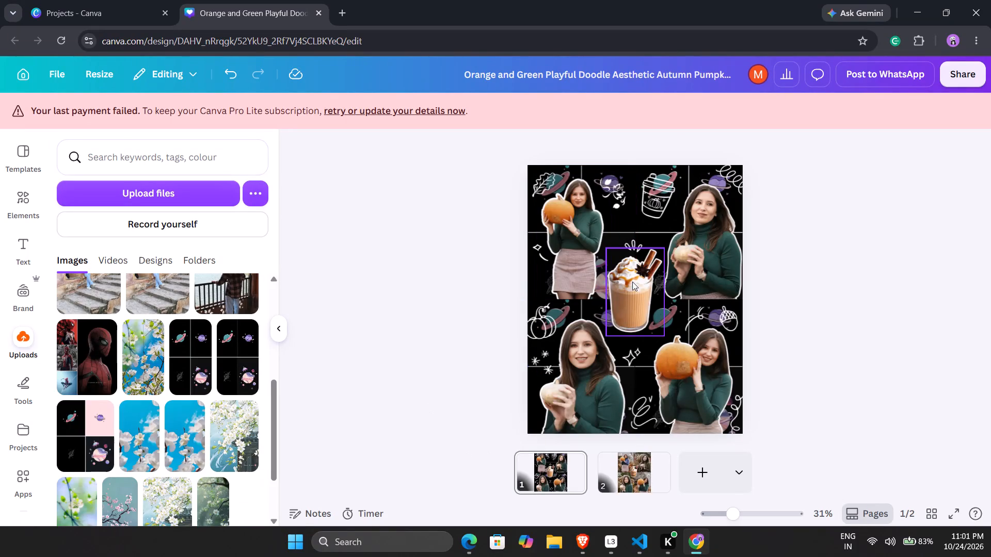
Shift the iced latte cutout in the centre of page 1 slightly left.
left_click(636, 285)
left_click_drag(636, 285, 634, 289)
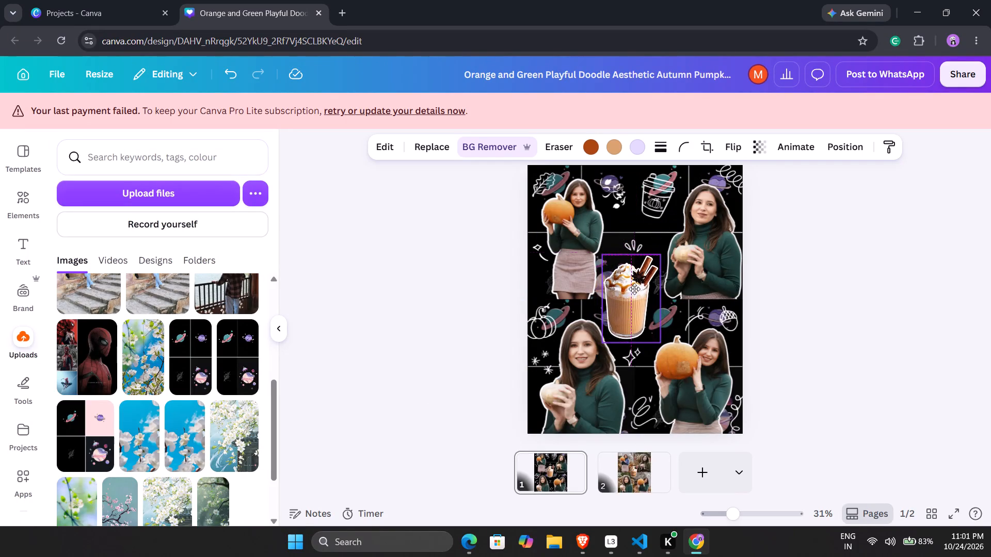
left_click_drag(634, 289, 630, 285)
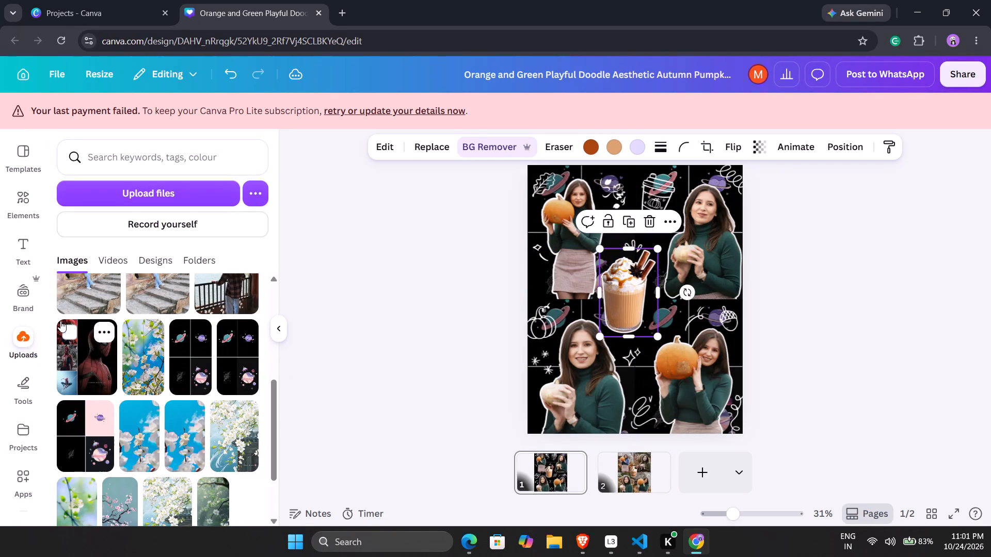
Add the recently used heart line drawing to page 1, placing its heart on the lower part of the latte glass.
left_click(26, 382)
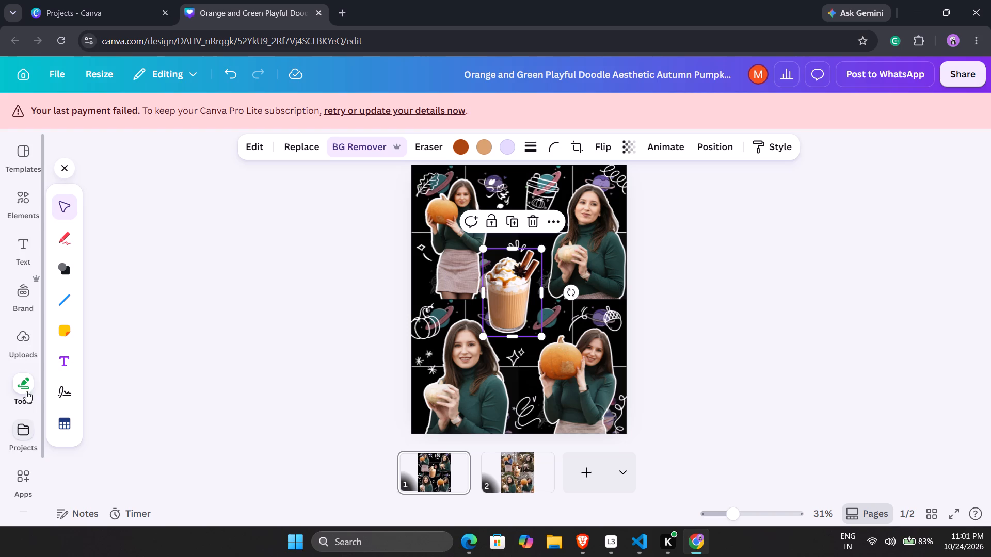
left_click(28, 306)
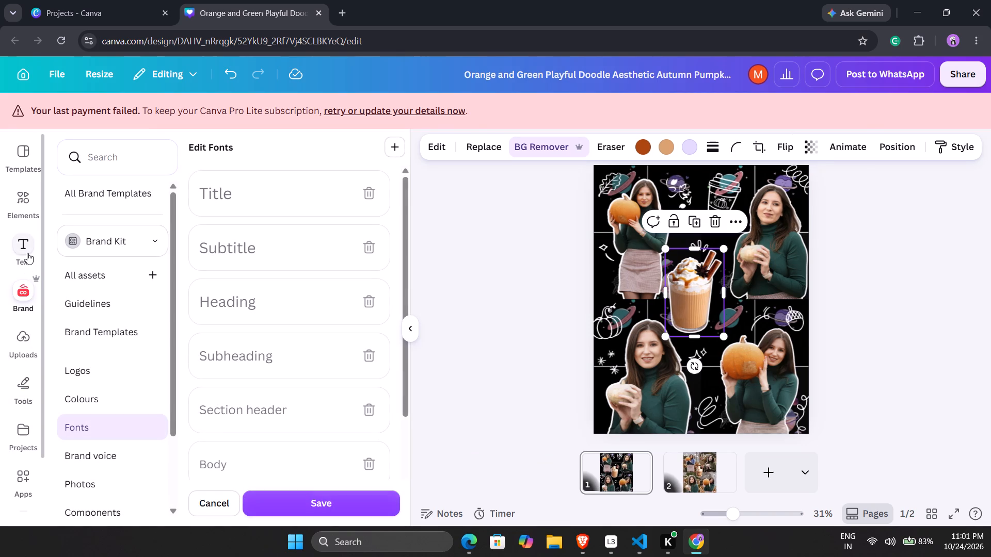
left_click(27, 253)
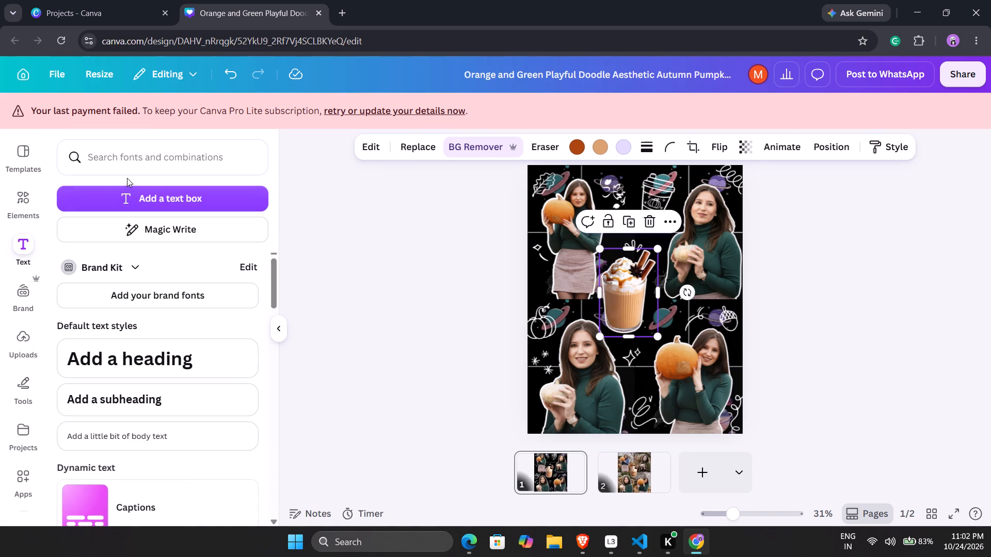
left_click(21, 208)
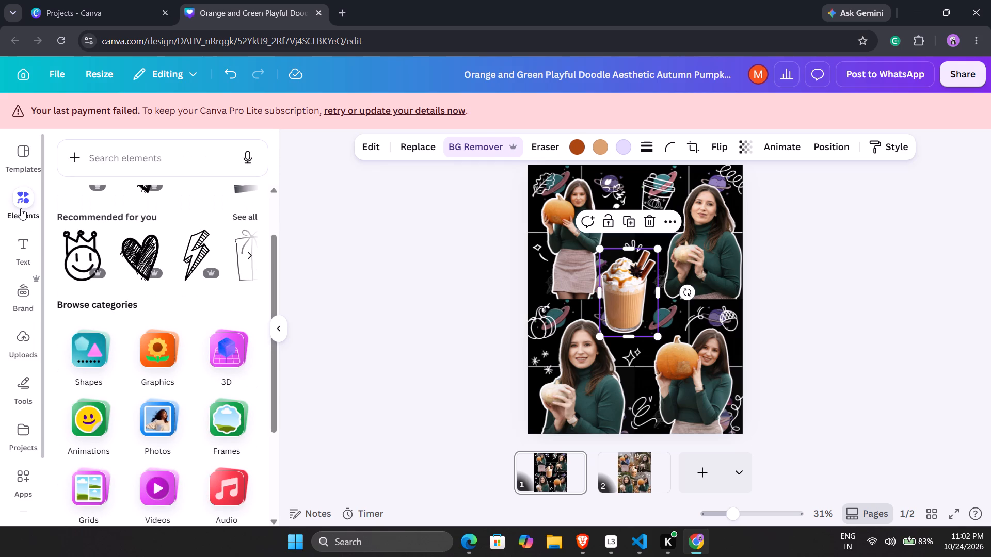
scroll(111, 245, "up", 1)
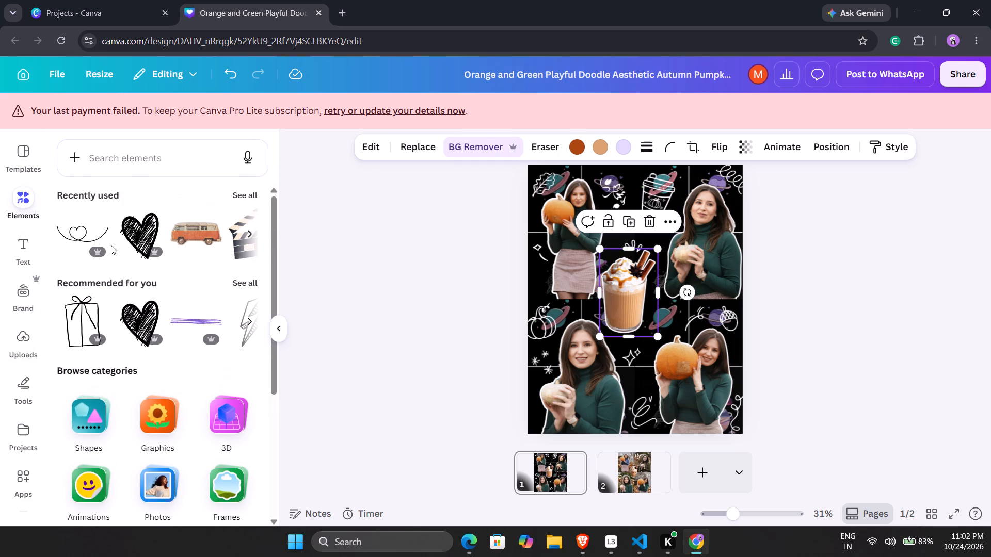
scroll(111, 245, "up", 1)
left_click_drag(73, 235, 543, 345)
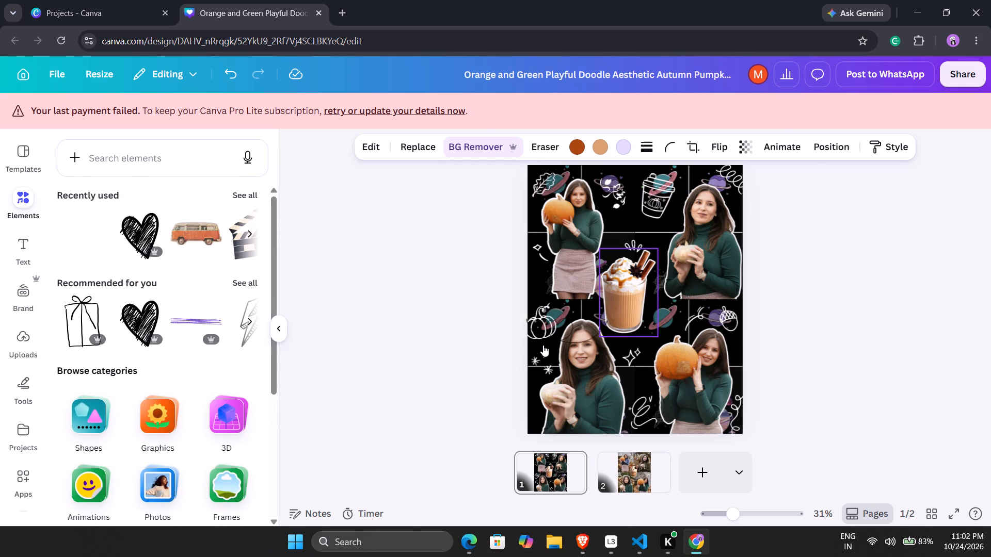
left_click_drag(563, 329, 628, 309)
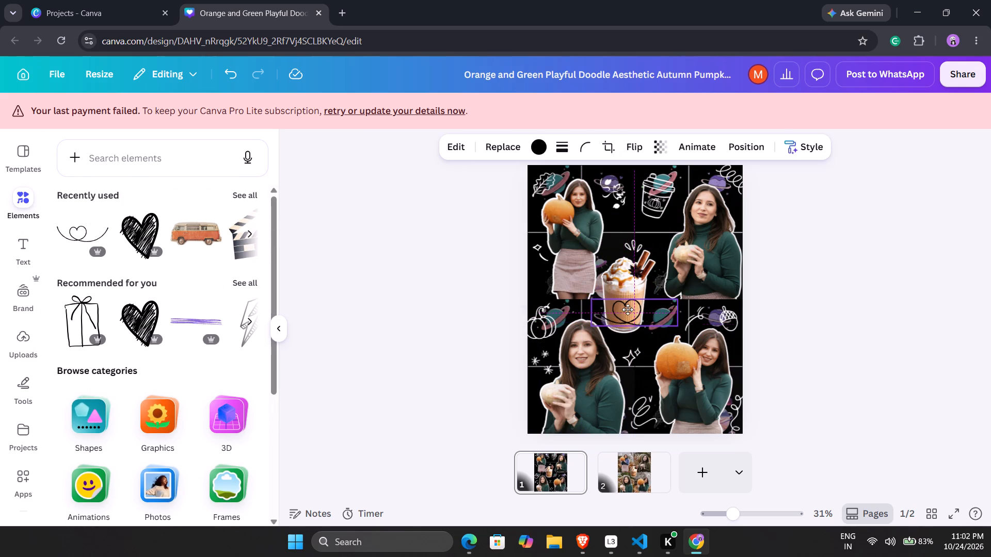
left_click_drag(628, 309, 625, 309)
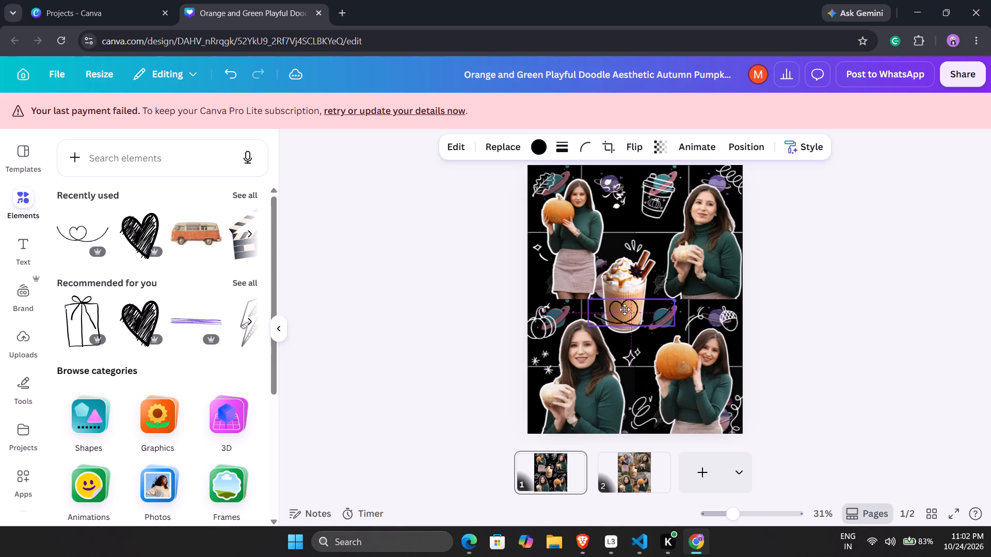
left_click_drag(625, 309, 625, 310)
left_click(365, 317)
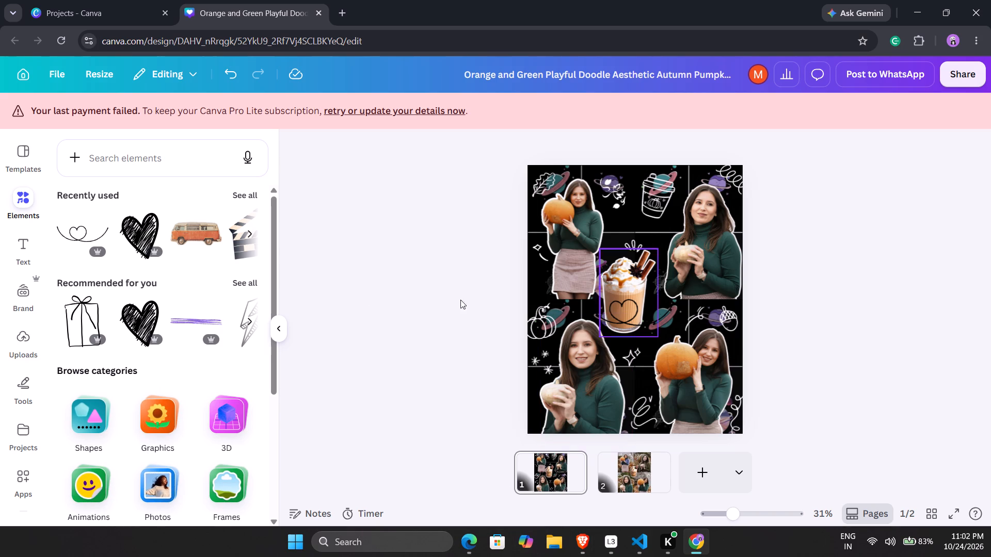
Replace page 2's top-left background photo with the uploaded image of white blossoms against a blue sky.
scroll(169, 331, "down", 6)
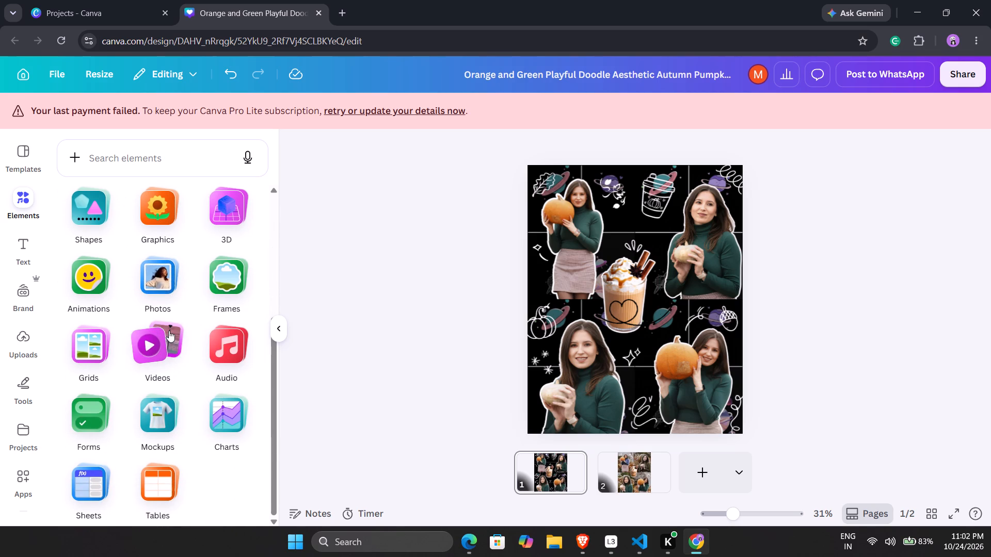
scroll(169, 331, "down", 1)
left_click(19, 328)
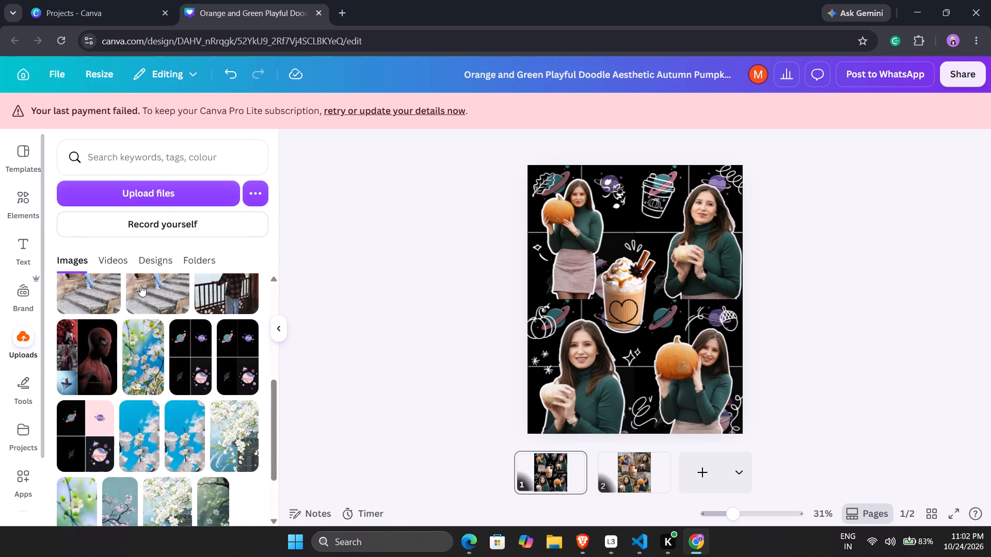
scroll(136, 358, "down", 2)
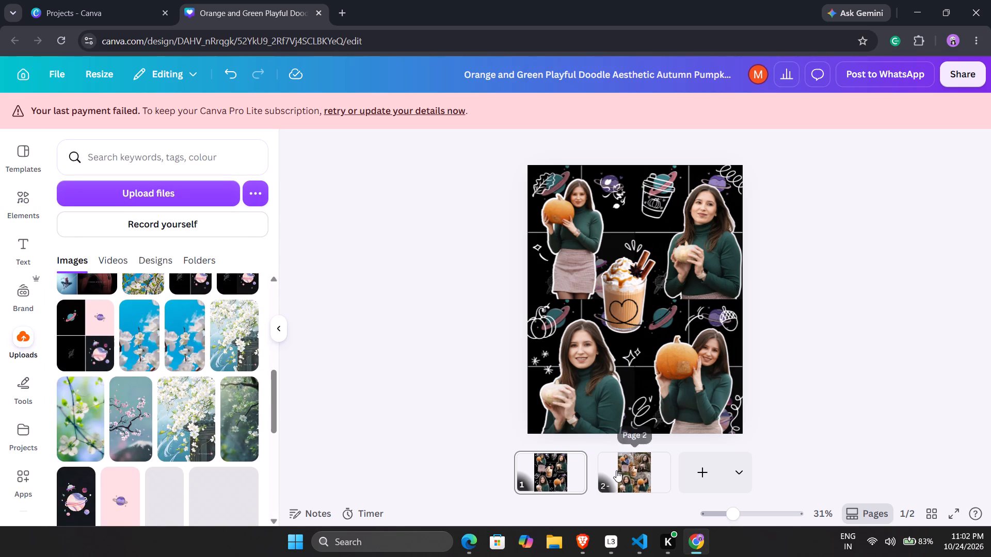
left_click(616, 470)
left_click(577, 201)
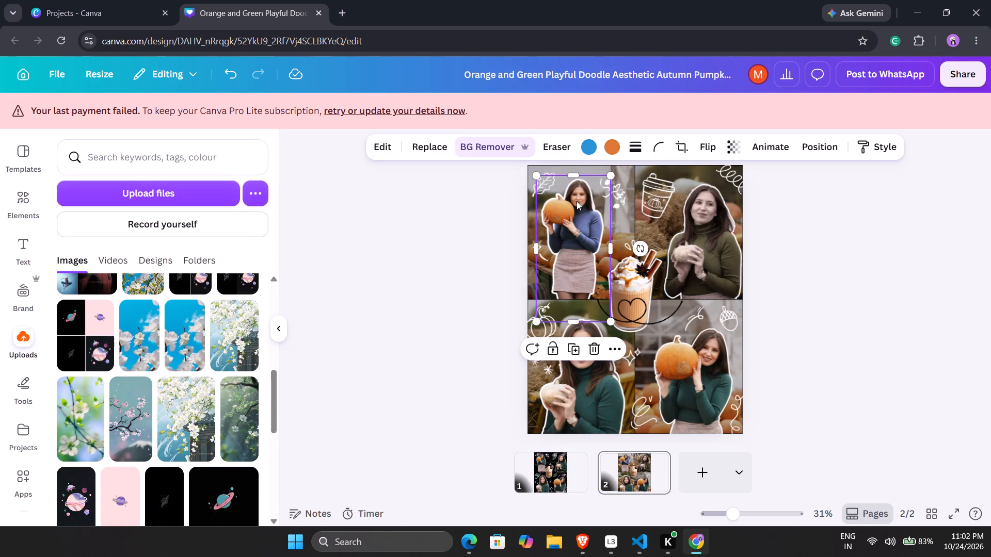
left_click(529, 214)
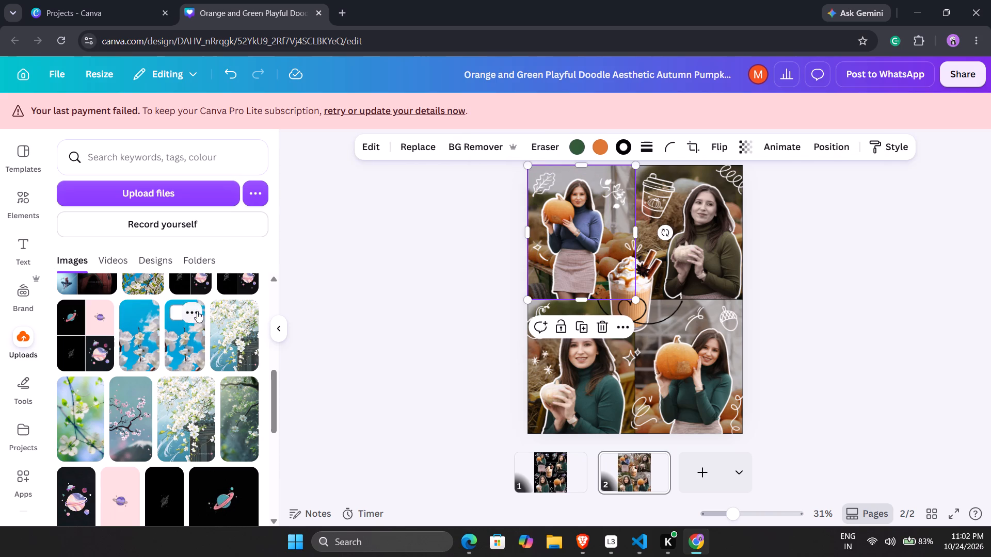
left_click_drag(147, 342, 479, 253)
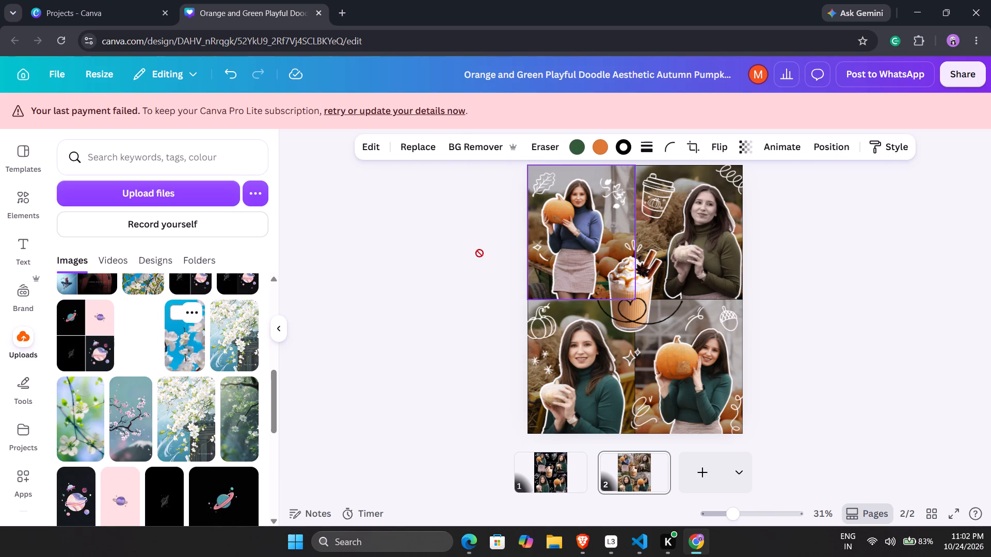
left_click_drag(479, 253, 530, 223)
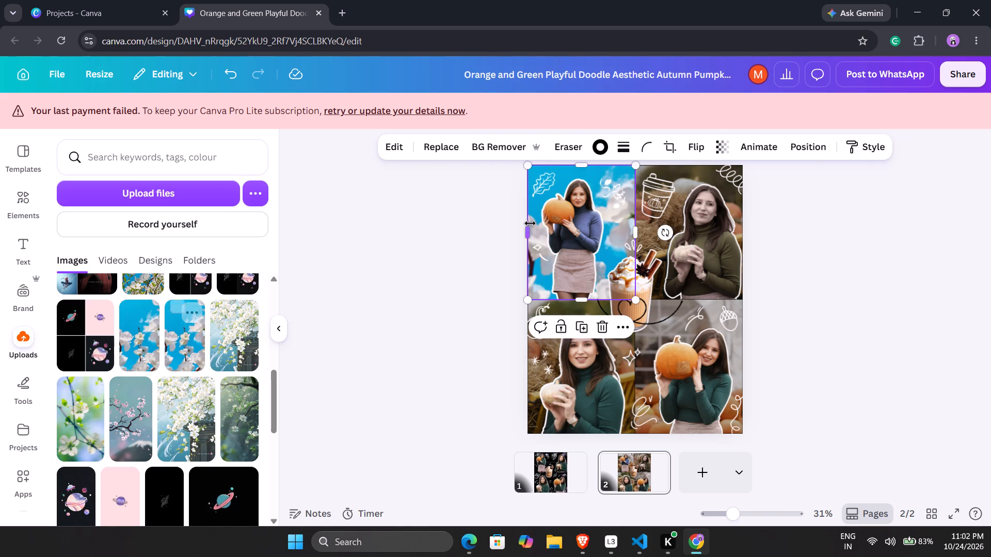
Replace page 2's top-right background photo with the uploaded image of white blossom branches on pale blue-grey.
left_click_drag(239, 331, 508, 316)
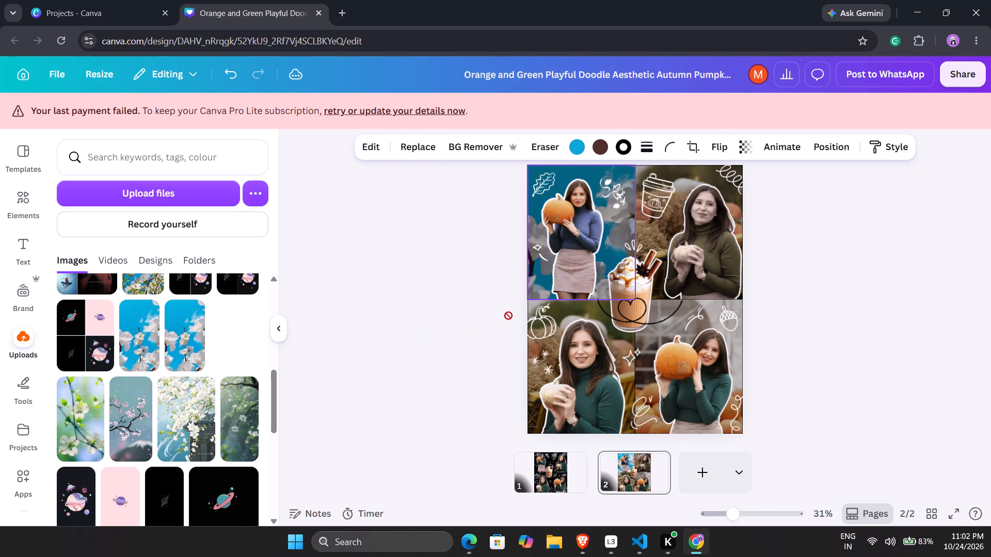
left_click_drag(508, 316, 659, 230)
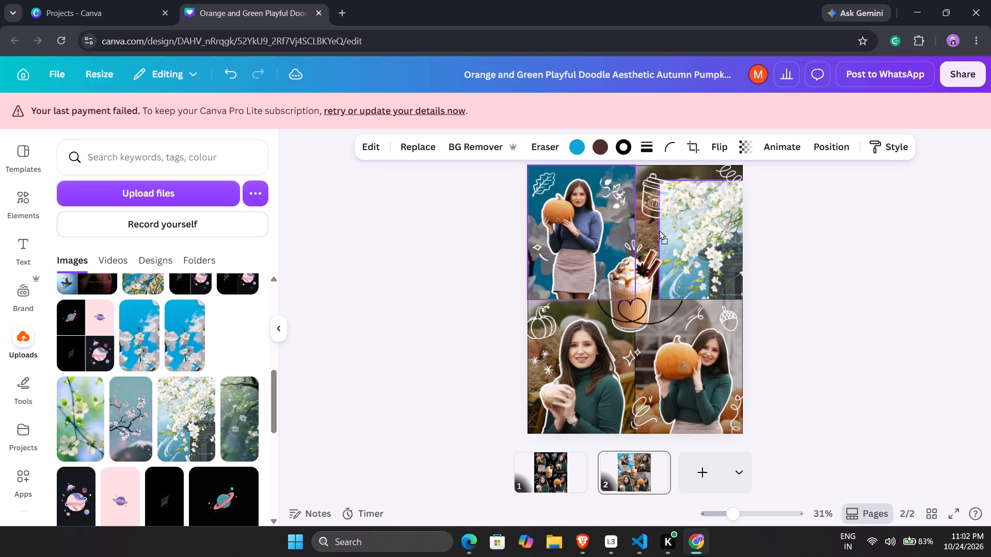
left_click_drag(659, 230, 650, 229)
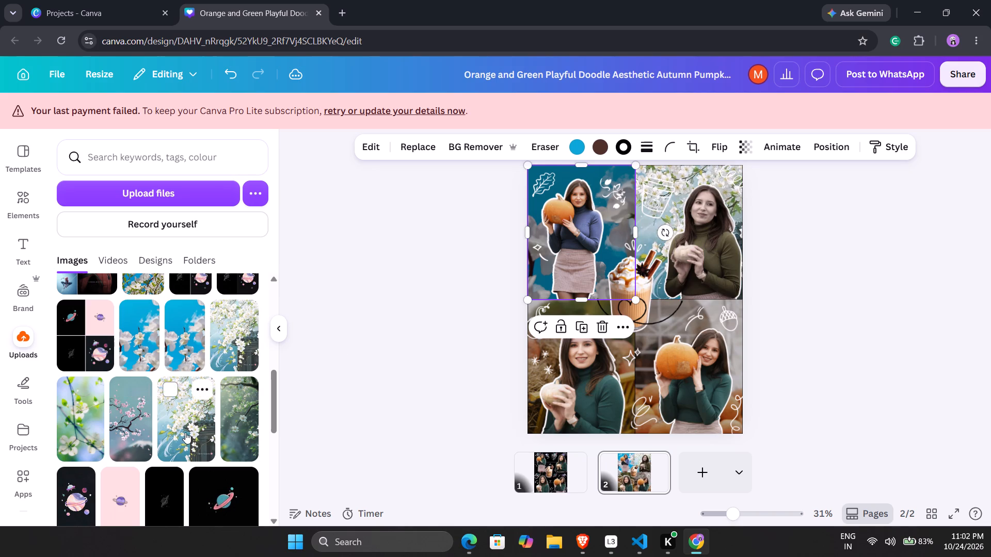
Replace page 2's bottom-left background photo with the uploaded dark green blossom image.
left_click_drag(242, 420, 506, 402)
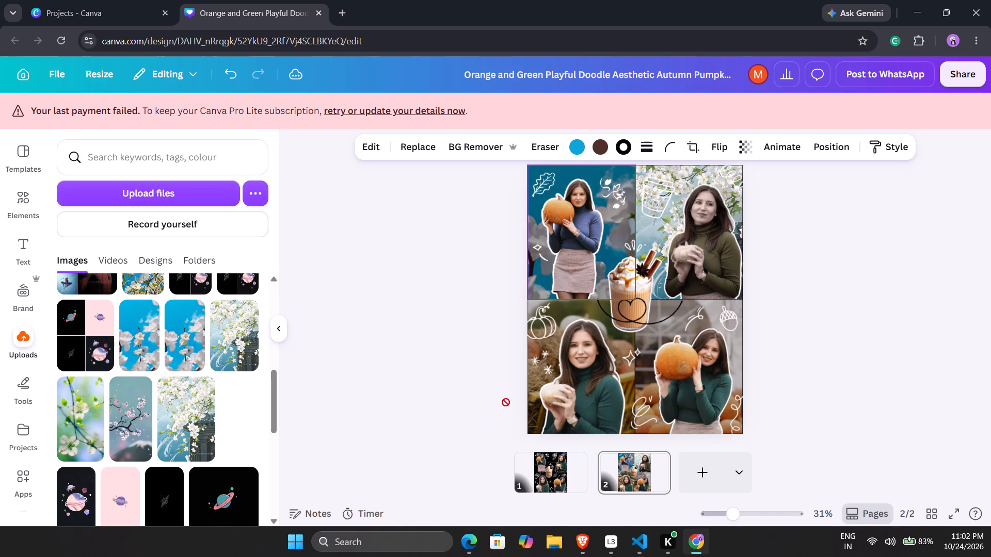
left_click_drag(506, 402, 537, 374)
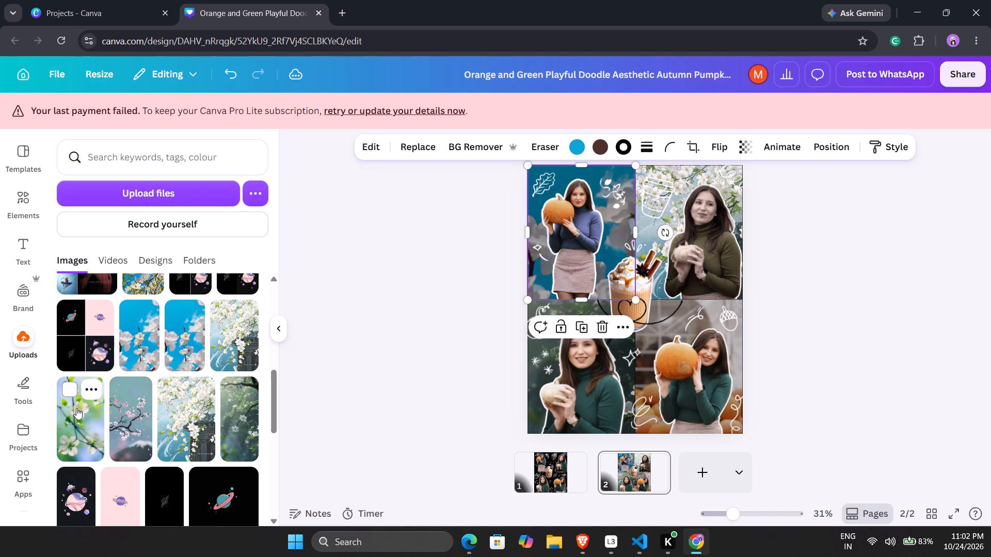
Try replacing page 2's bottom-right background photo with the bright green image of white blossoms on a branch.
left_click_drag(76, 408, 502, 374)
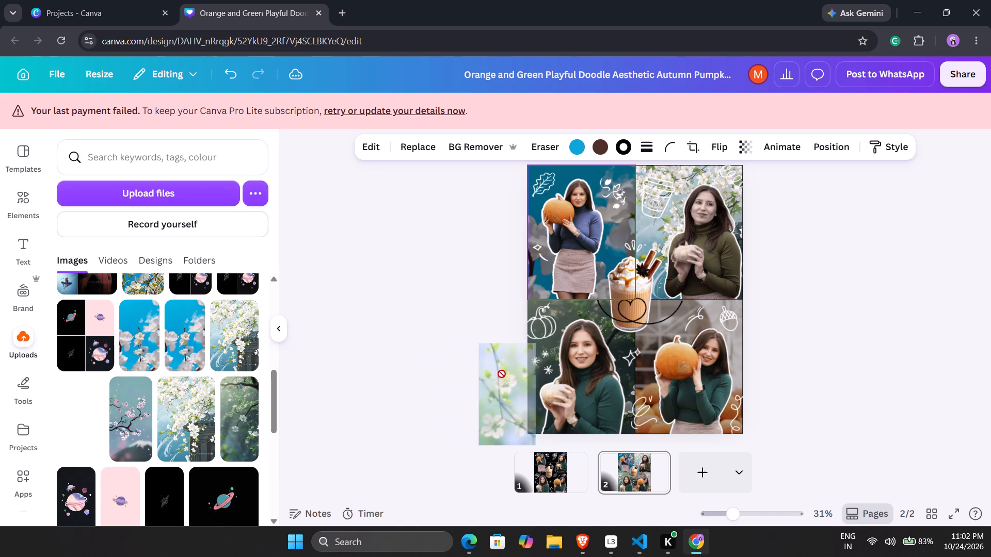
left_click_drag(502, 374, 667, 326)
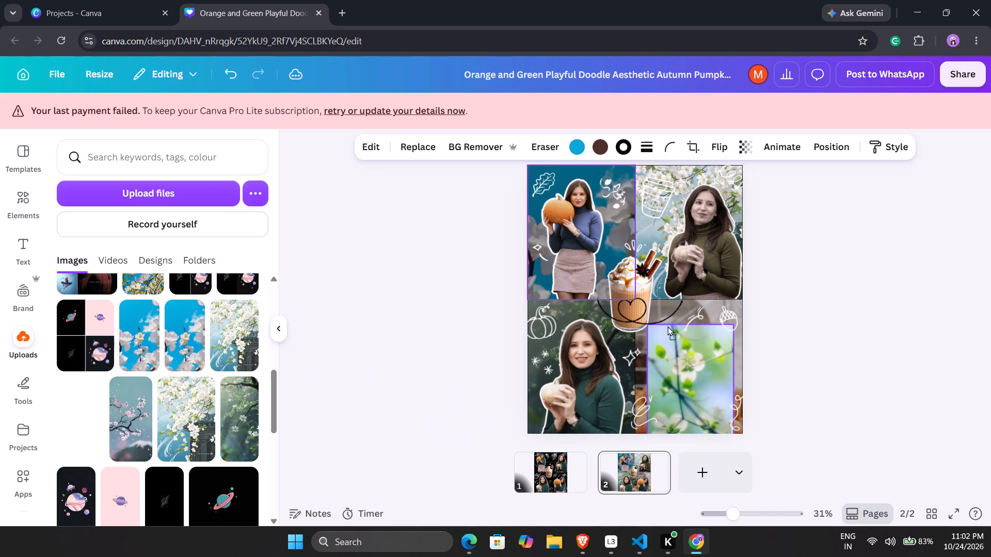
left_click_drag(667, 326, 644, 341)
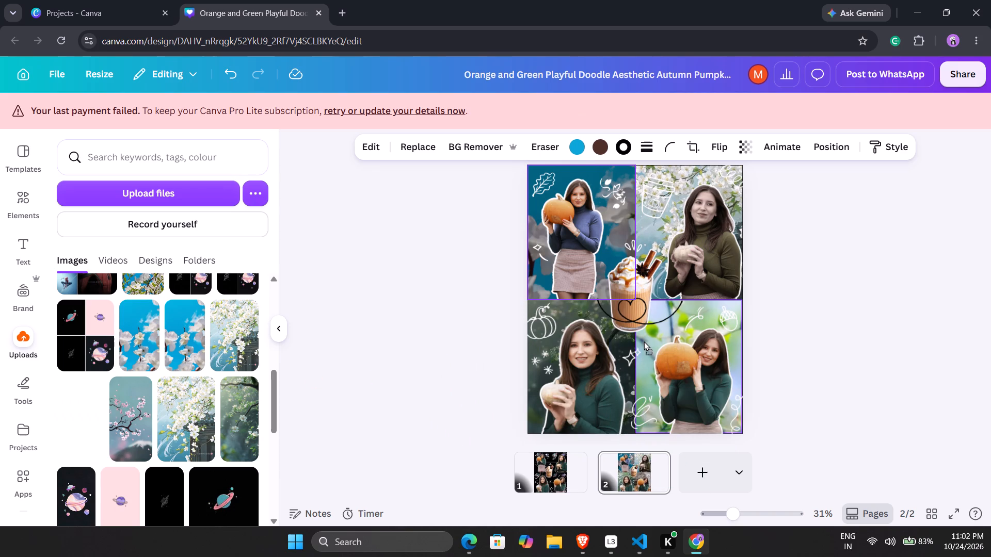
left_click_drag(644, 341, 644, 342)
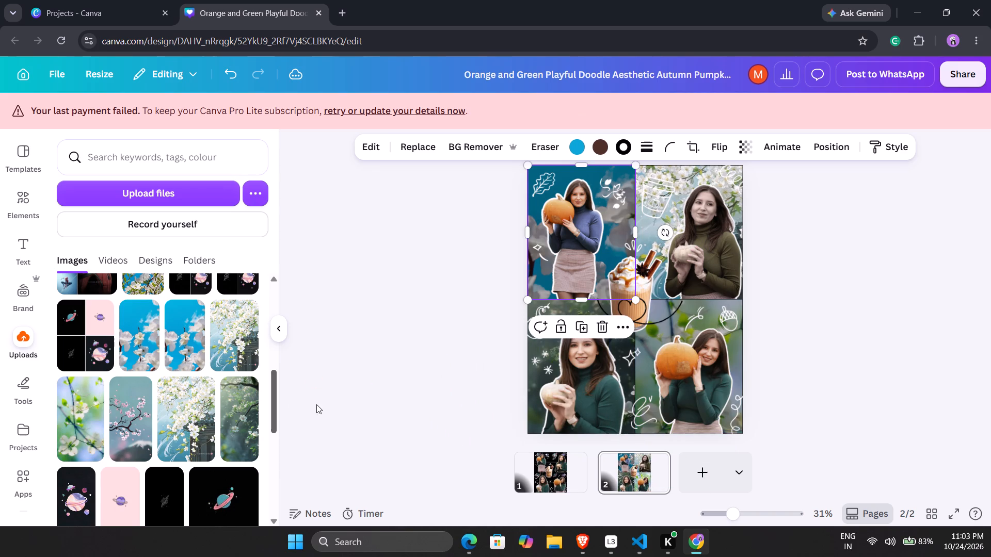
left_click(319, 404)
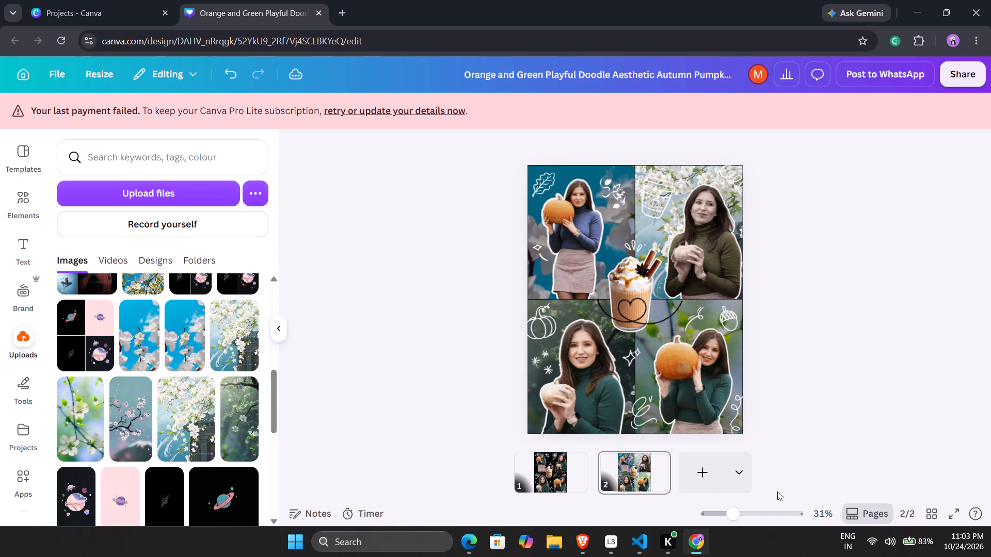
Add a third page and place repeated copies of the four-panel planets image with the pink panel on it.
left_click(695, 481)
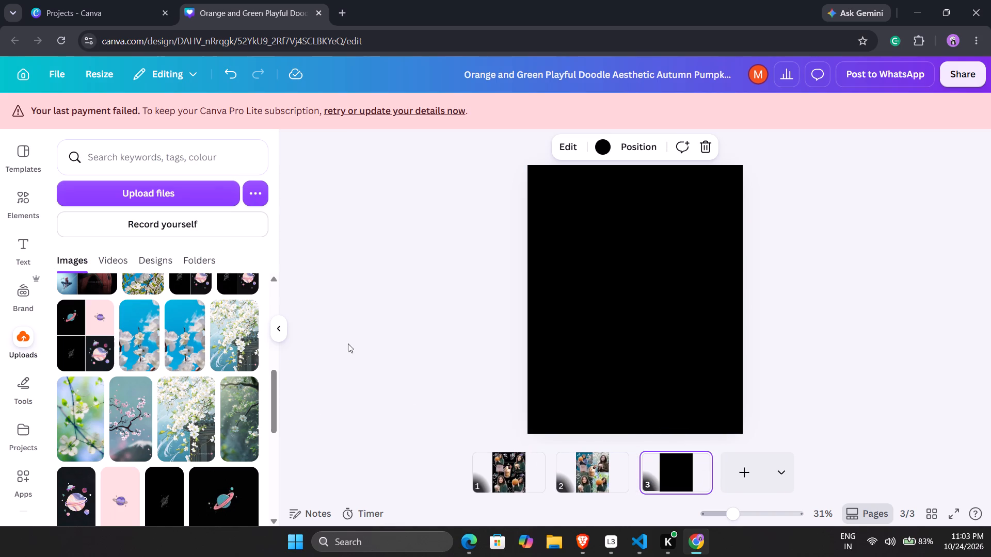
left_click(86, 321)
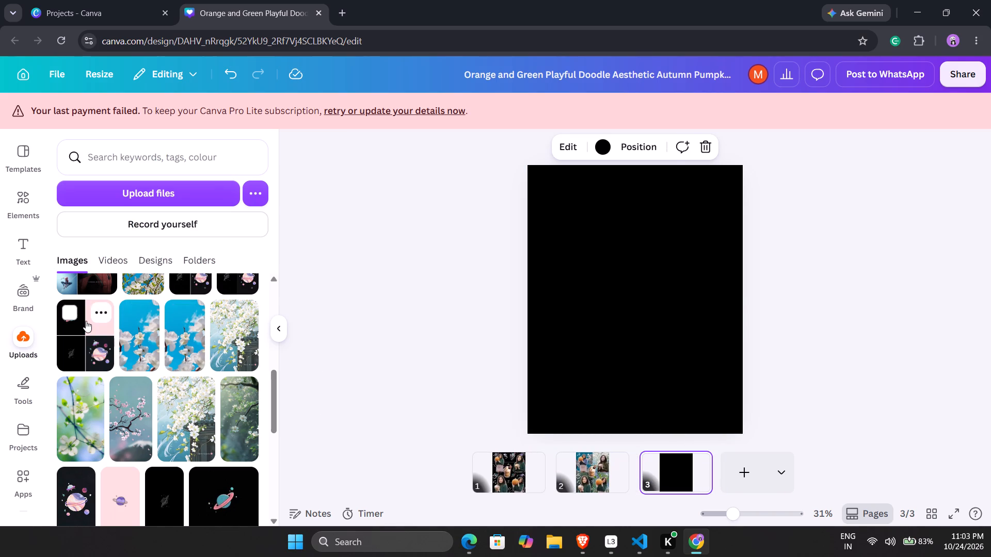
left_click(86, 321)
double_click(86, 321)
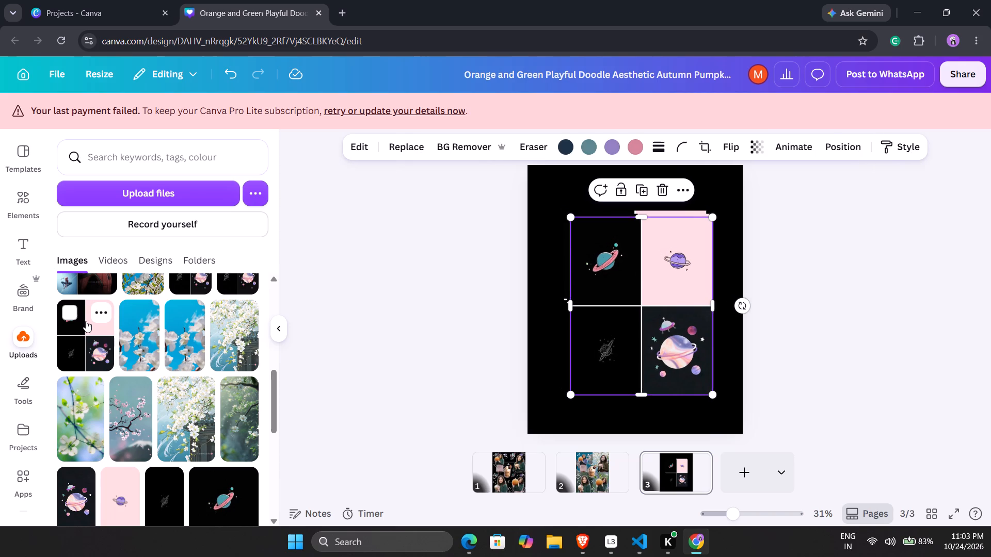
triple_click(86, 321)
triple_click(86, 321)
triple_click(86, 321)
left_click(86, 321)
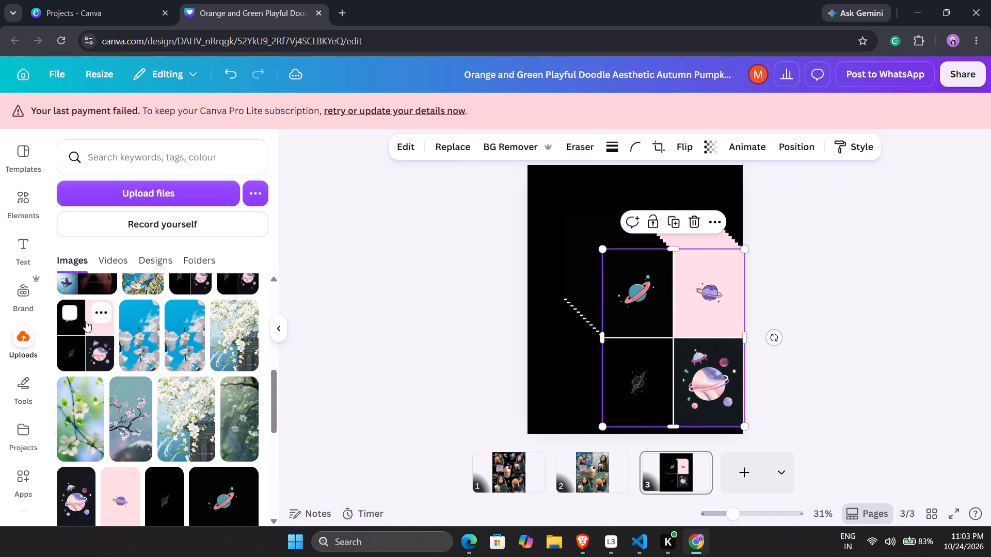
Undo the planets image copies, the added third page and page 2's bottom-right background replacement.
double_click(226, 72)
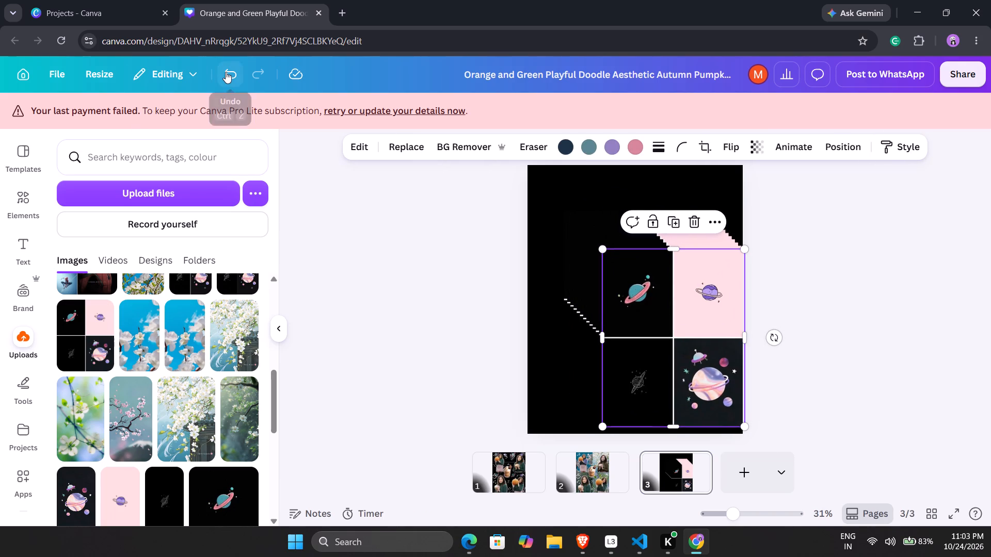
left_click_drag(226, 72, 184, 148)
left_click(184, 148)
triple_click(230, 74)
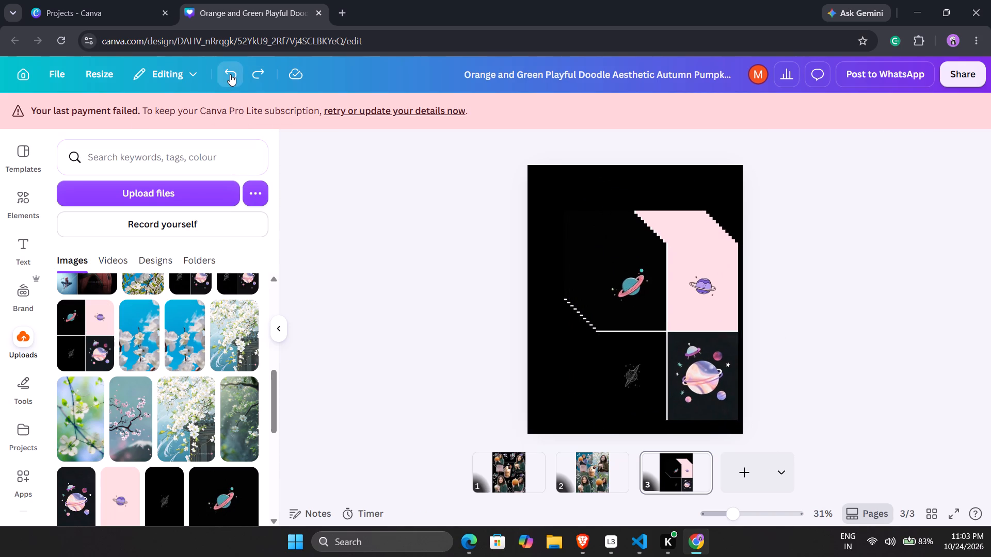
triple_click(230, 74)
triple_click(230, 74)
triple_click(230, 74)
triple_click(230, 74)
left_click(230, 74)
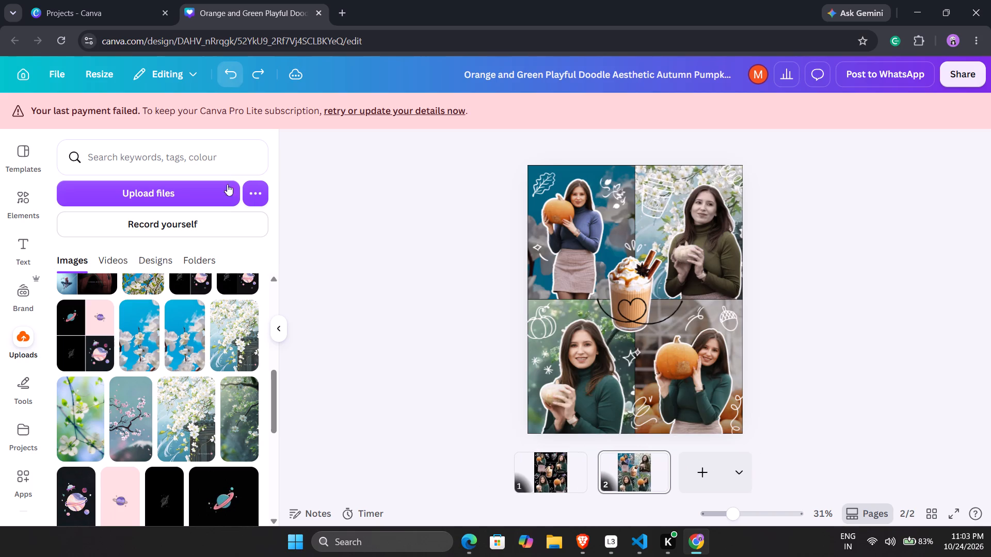
Redo page 2's bottom-right background replacement and the addition of the third page.
left_click(269, 73)
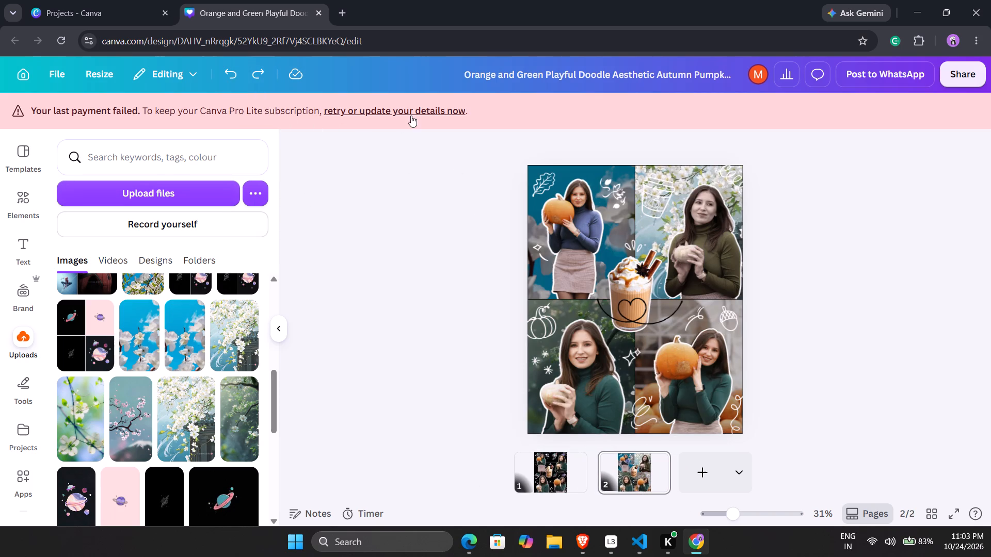
left_click(254, 70)
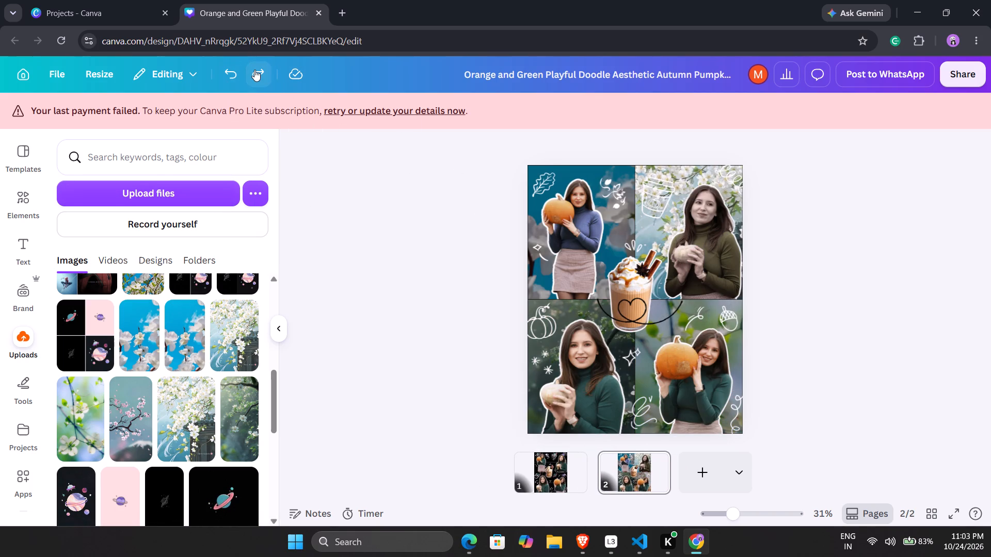
left_click(254, 70)
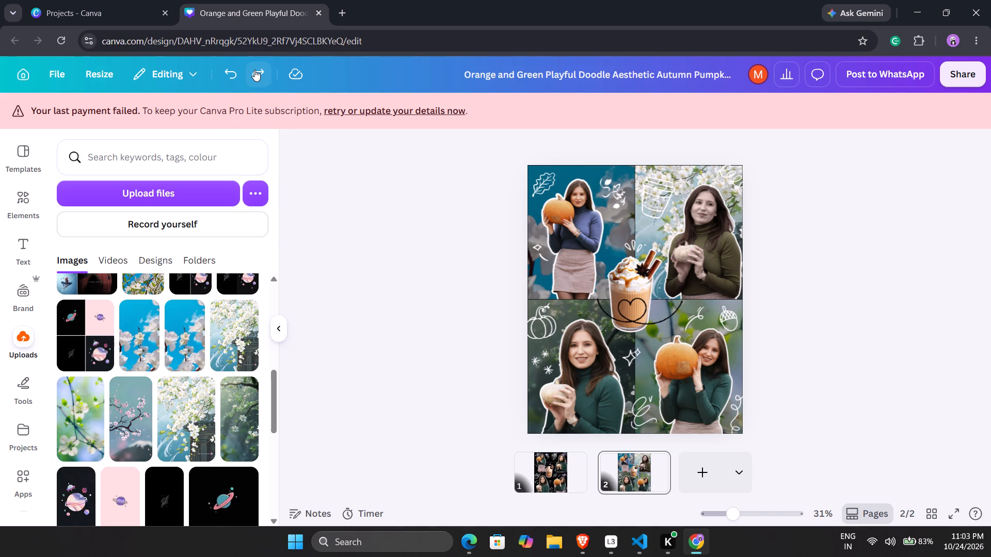
left_click(254, 70)
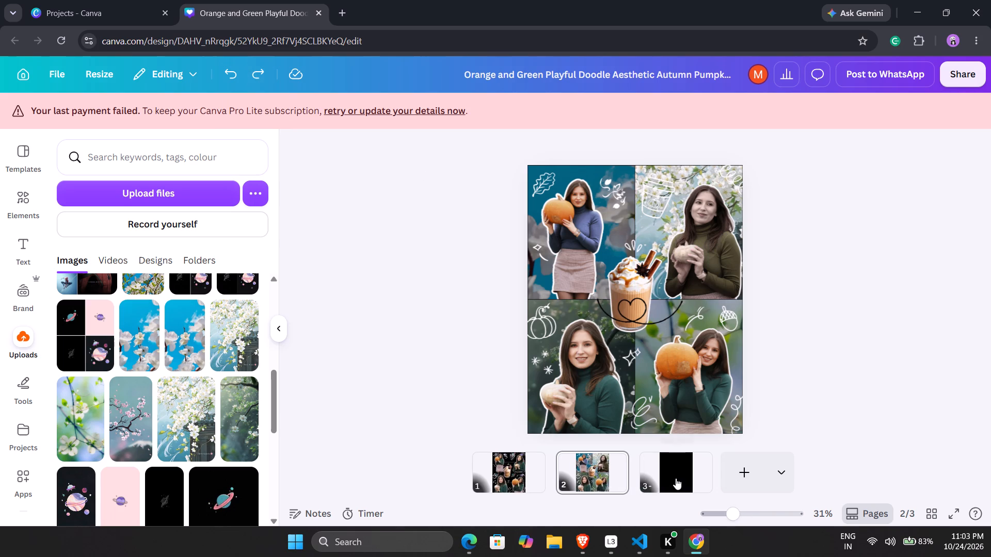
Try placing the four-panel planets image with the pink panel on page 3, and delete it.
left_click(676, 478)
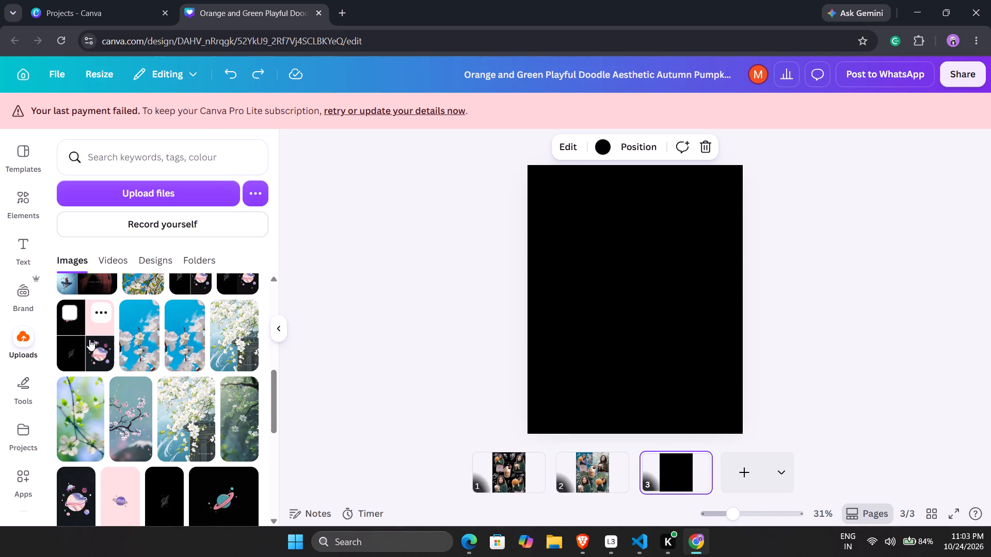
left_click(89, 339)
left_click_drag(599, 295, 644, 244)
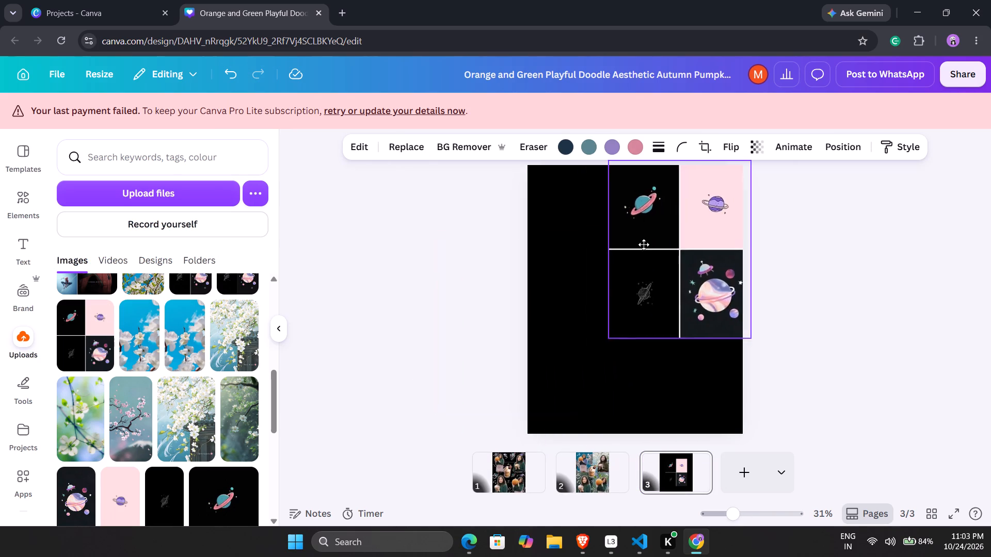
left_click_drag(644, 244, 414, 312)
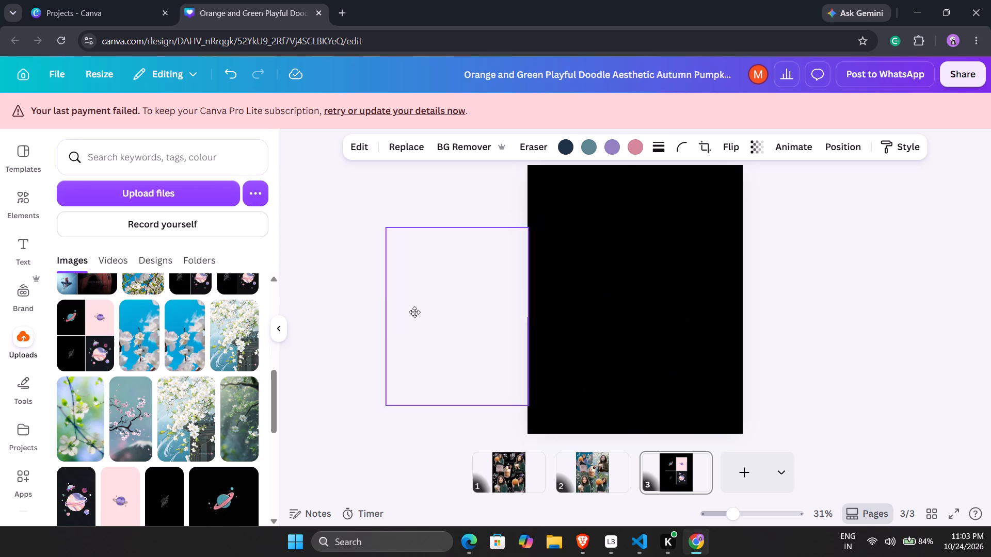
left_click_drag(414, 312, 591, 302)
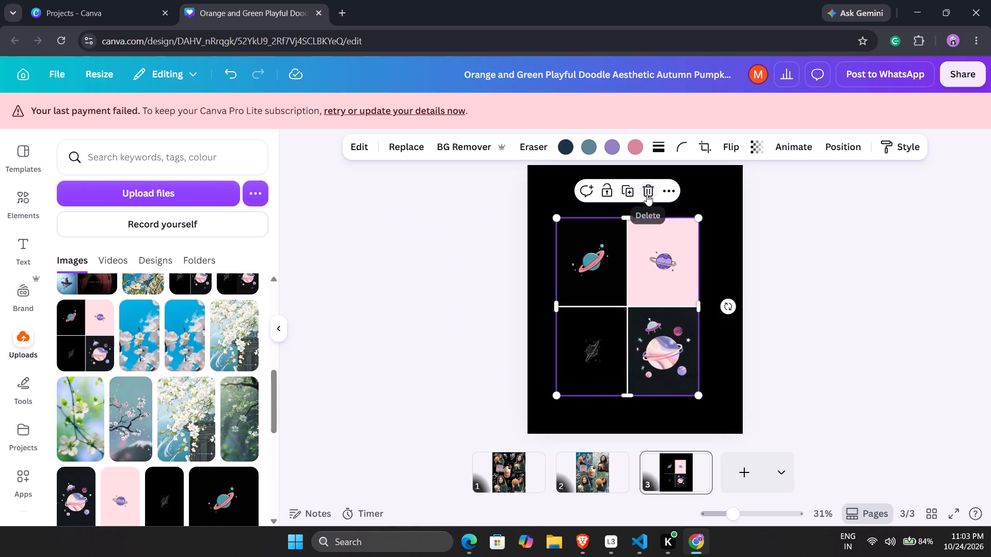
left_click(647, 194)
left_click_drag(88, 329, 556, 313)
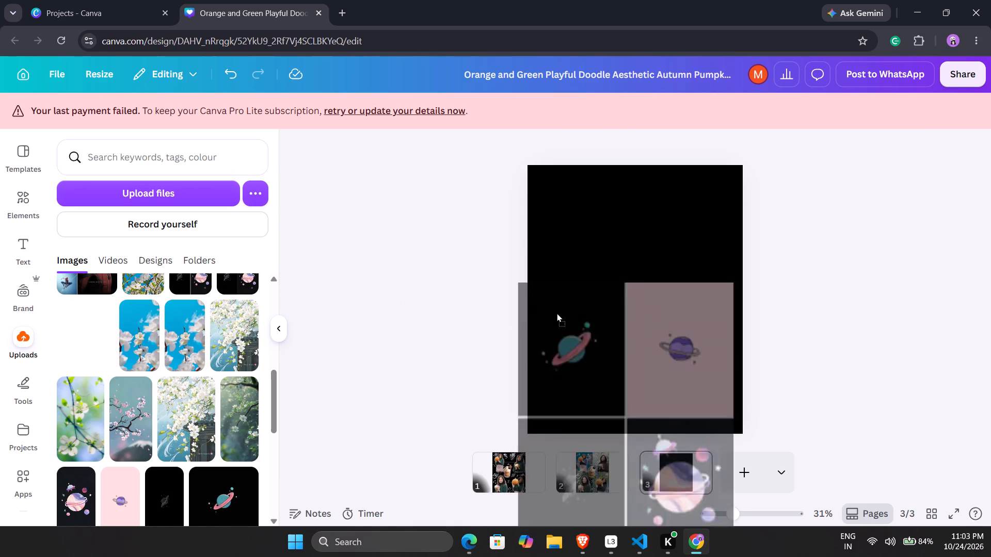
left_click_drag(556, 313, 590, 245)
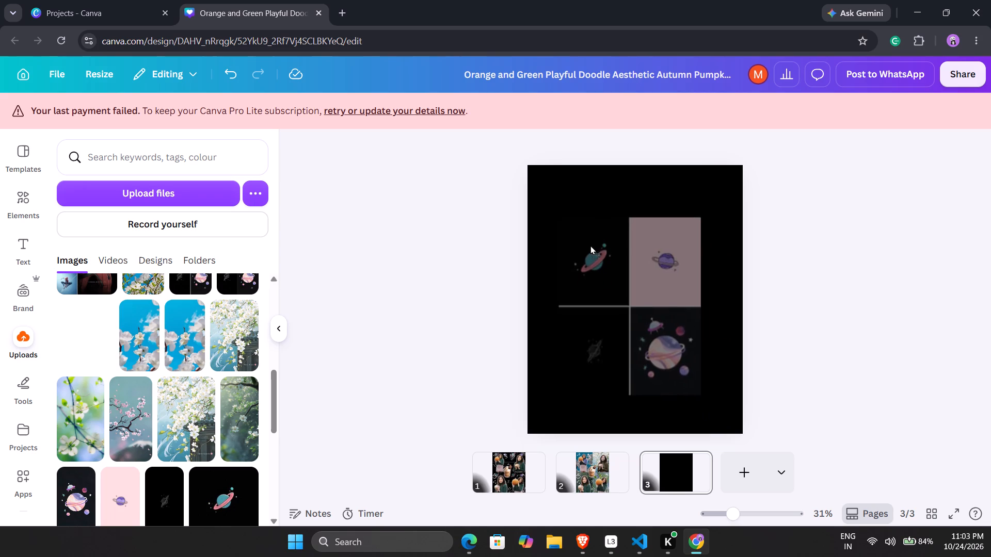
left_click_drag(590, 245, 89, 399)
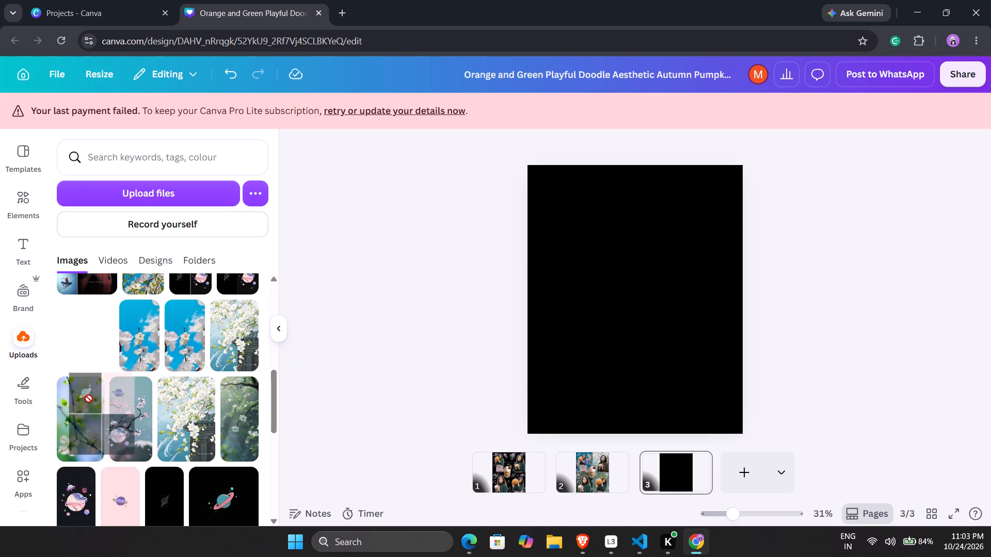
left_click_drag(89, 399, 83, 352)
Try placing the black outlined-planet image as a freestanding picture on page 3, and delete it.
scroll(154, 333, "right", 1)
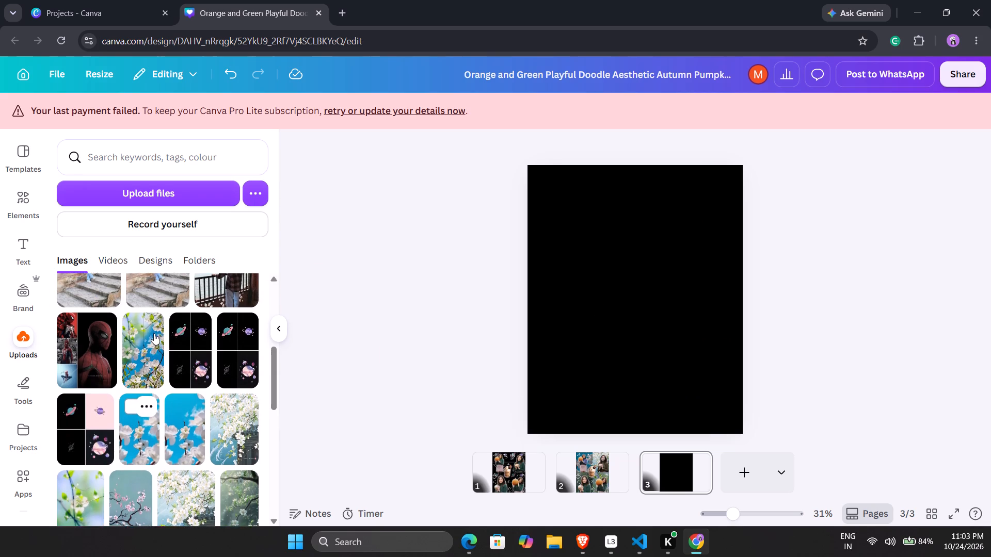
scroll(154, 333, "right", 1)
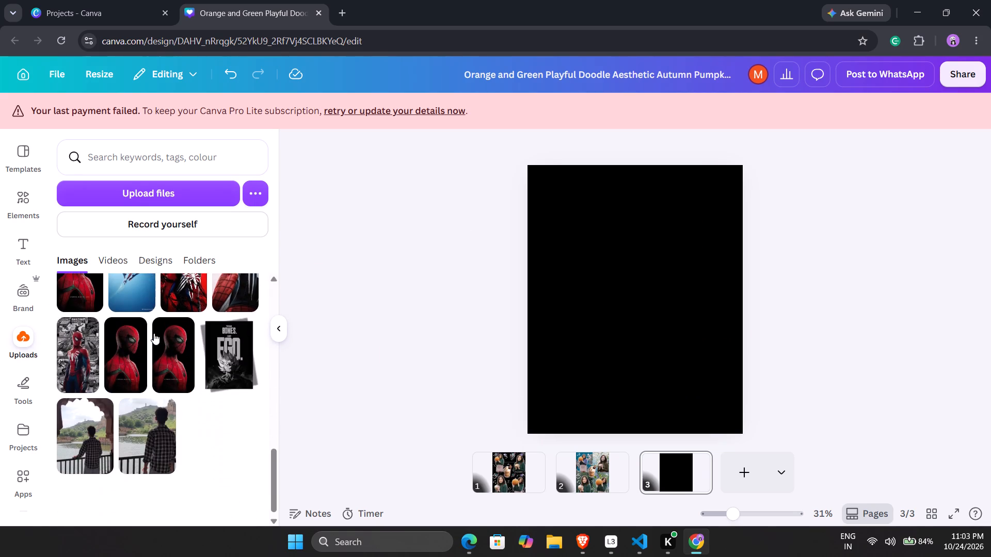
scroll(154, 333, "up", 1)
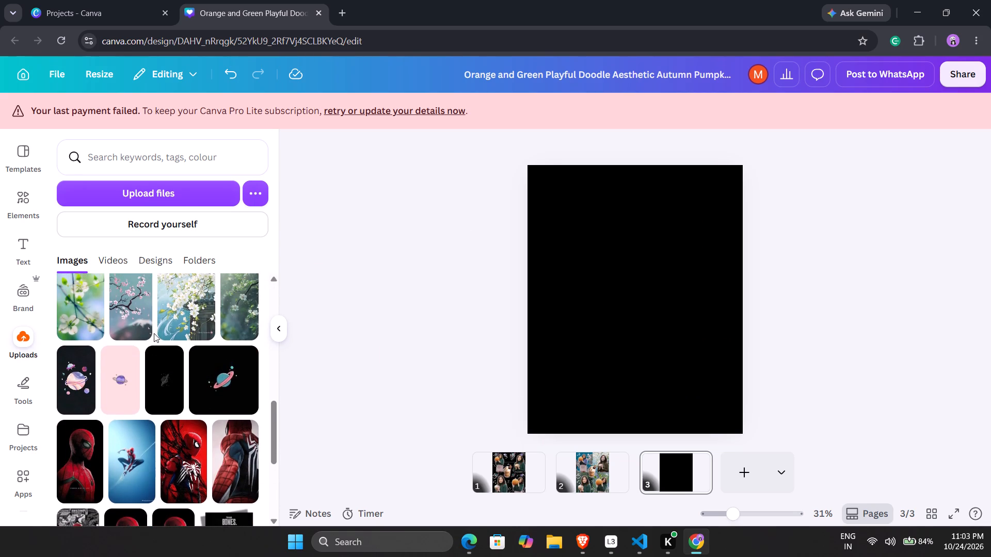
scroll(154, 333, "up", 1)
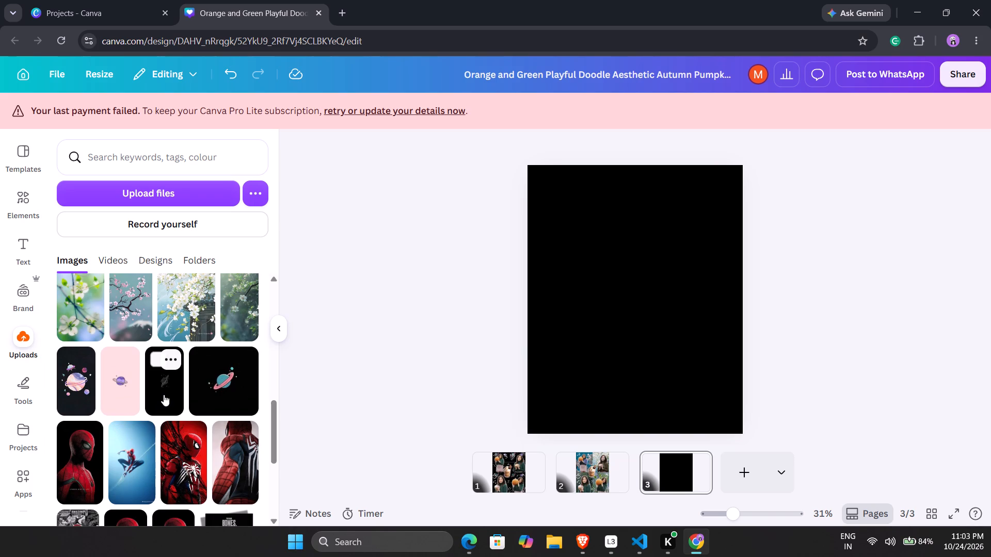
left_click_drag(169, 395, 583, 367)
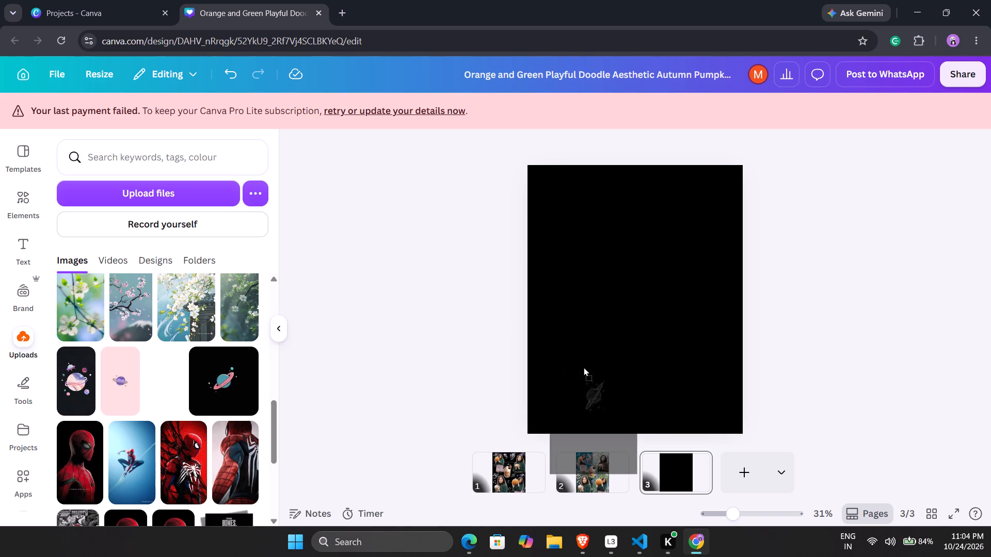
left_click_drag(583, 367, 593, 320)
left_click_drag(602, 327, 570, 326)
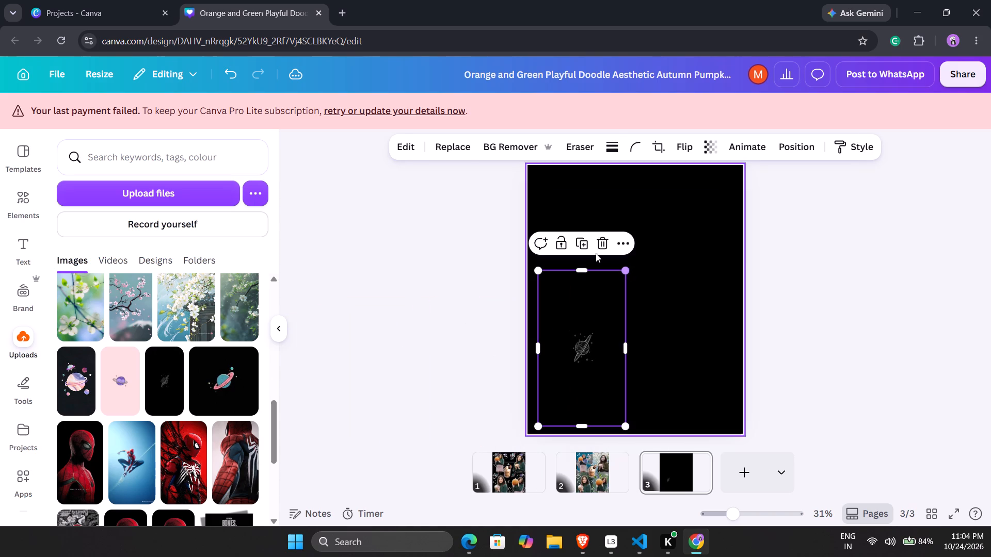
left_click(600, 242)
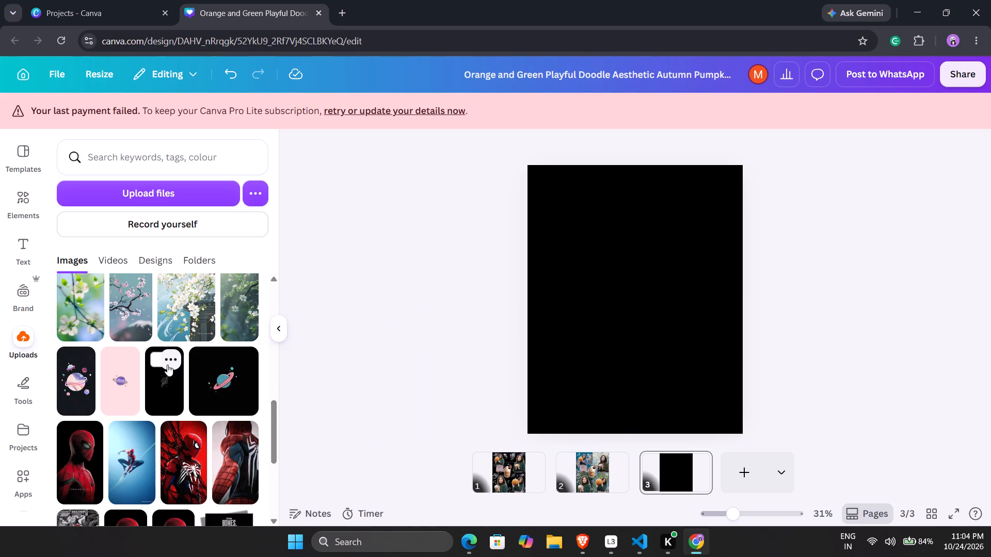
Set the uploaded black outlined-planet image as page 3's full background.
left_click_drag(167, 365, 529, 247)
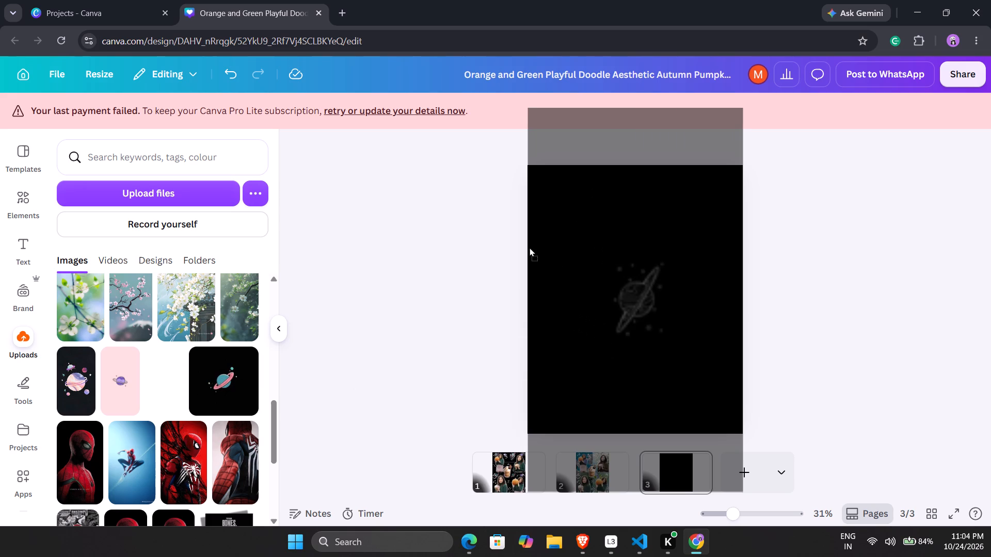
left_click_drag(529, 247, 529, 245)
left_click(401, 282)
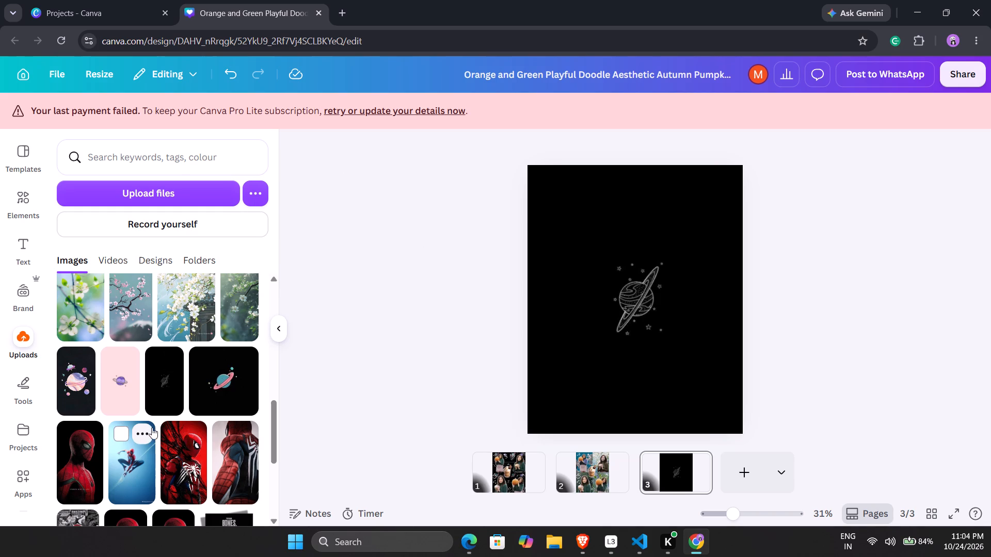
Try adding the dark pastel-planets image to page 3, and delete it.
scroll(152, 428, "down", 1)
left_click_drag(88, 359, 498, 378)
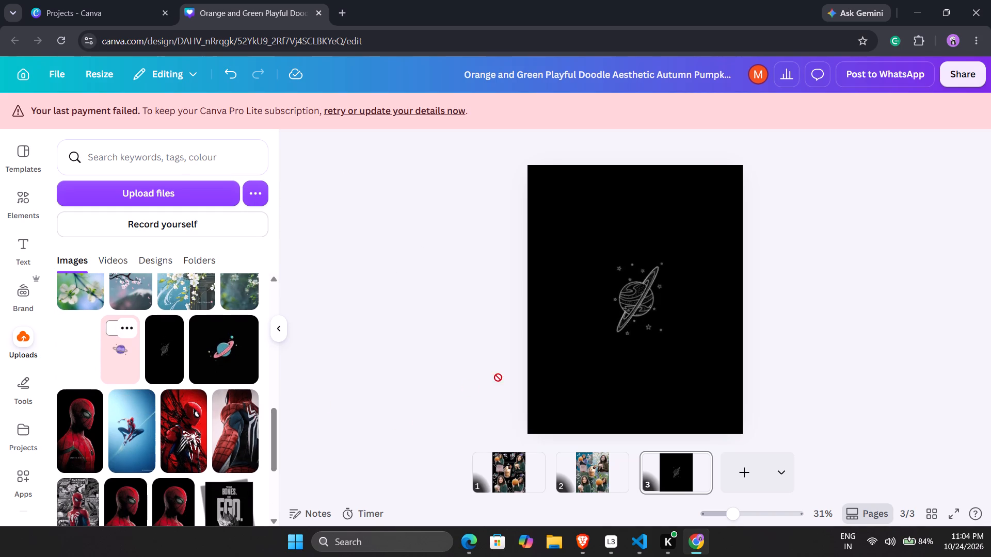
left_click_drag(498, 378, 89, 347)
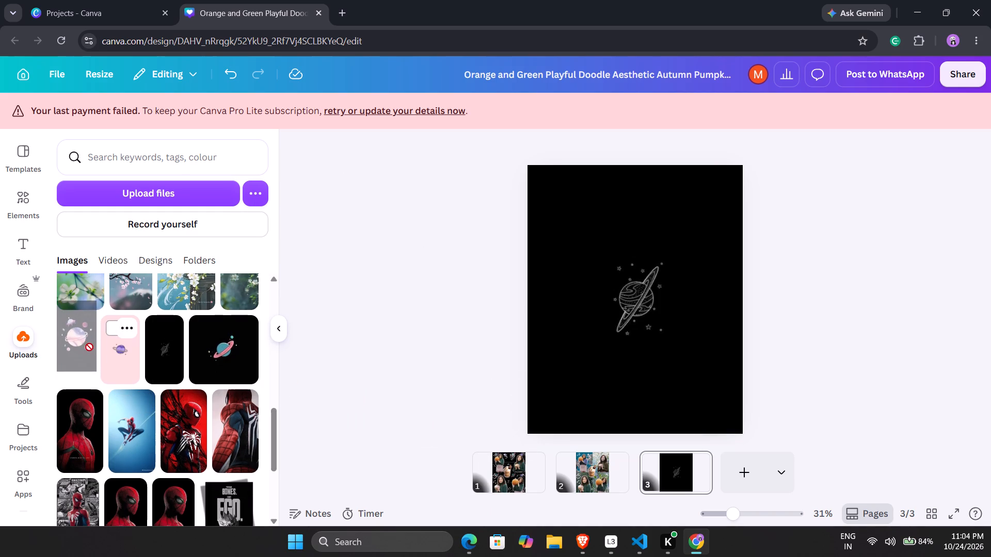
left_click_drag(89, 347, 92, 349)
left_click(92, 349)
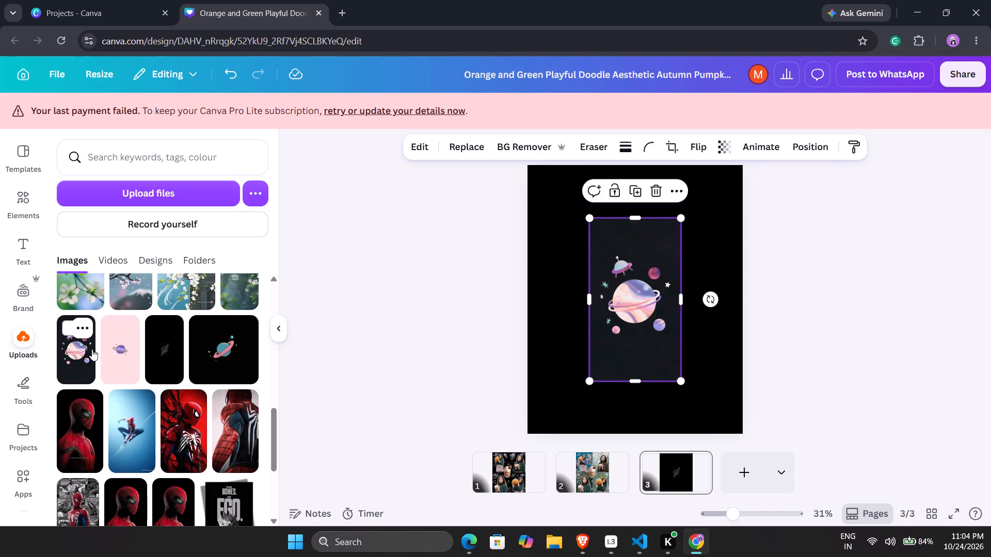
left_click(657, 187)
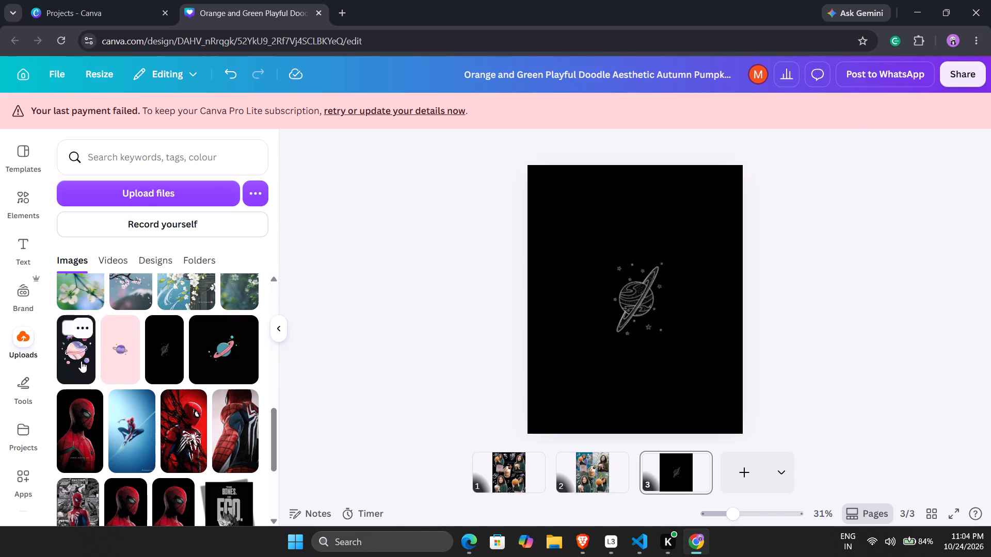
Add the dark pastel-planets image in page 3's top-right corner and the pink planet image at its bottom-left.
left_click(81, 361)
left_click(123, 354)
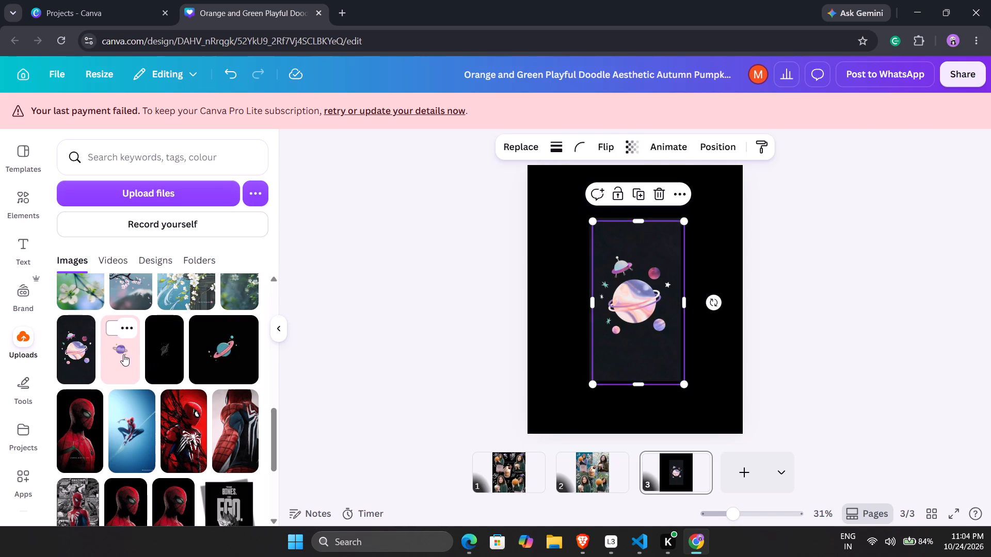
left_click_drag(651, 278, 584, 353)
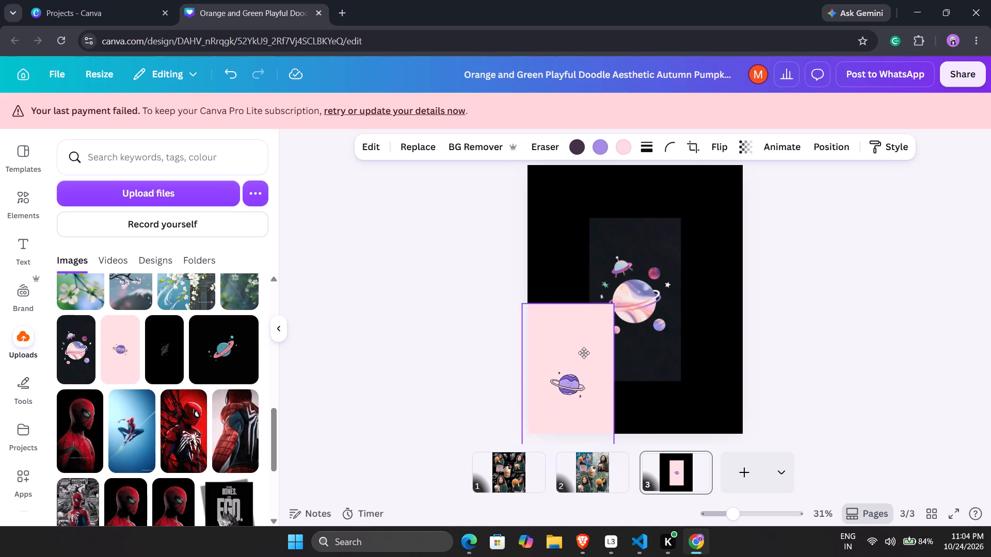
left_click_drag(584, 353, 585, 348)
left_click_drag(652, 286, 709, 236)
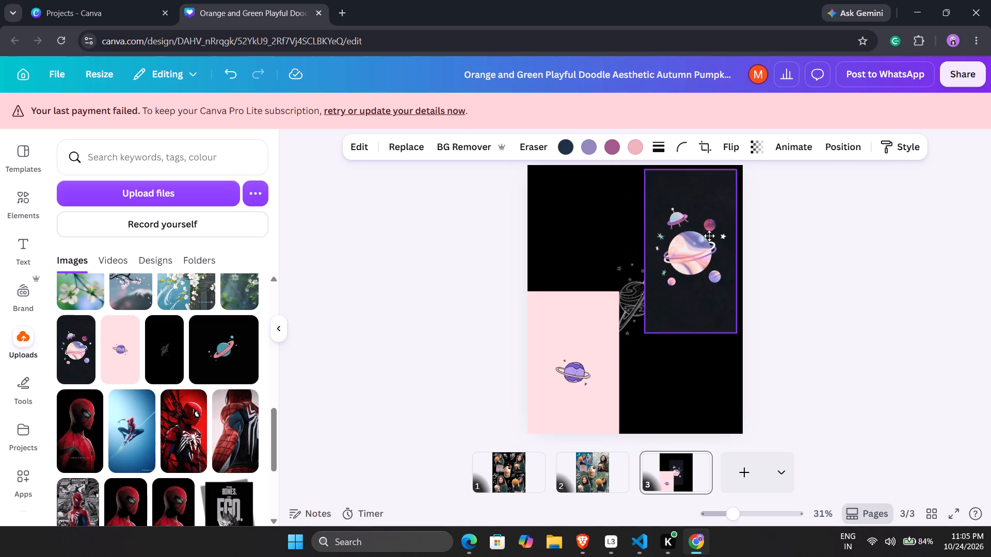
left_click_drag(709, 236, 710, 235)
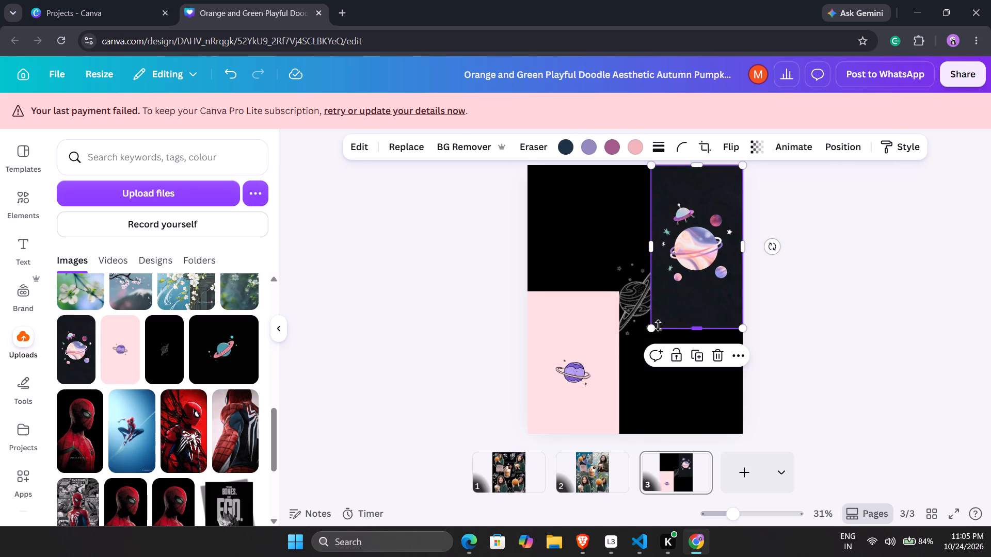
Crop the pastel-planets image's bottom edge and the pink planet image's top edge to page 3's horizontal midline.
left_click_drag(658, 325, 657, 300)
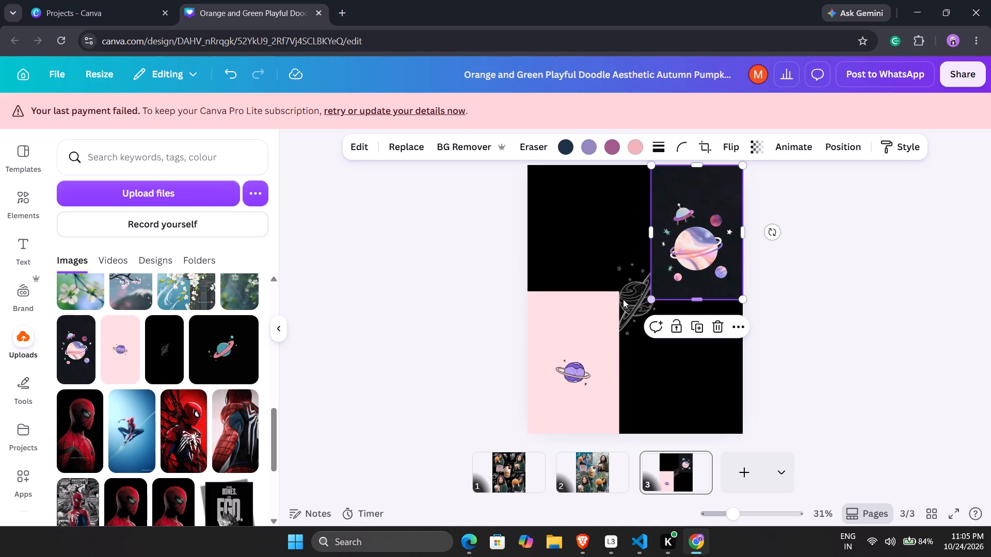
left_click(610, 291)
left_click_drag(601, 291, 606, 312)
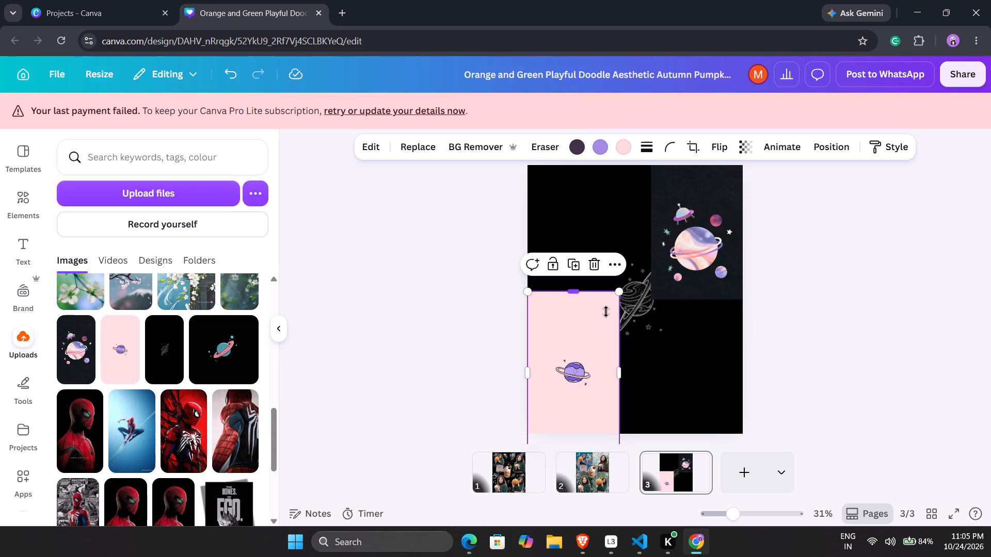
left_click_drag(606, 312, 613, 305)
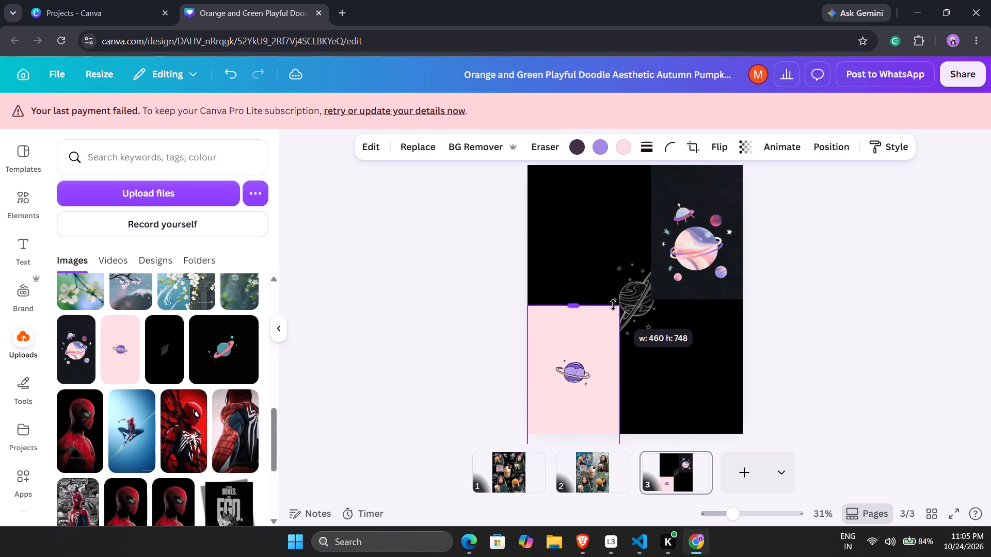
left_click_drag(613, 305, 614, 301)
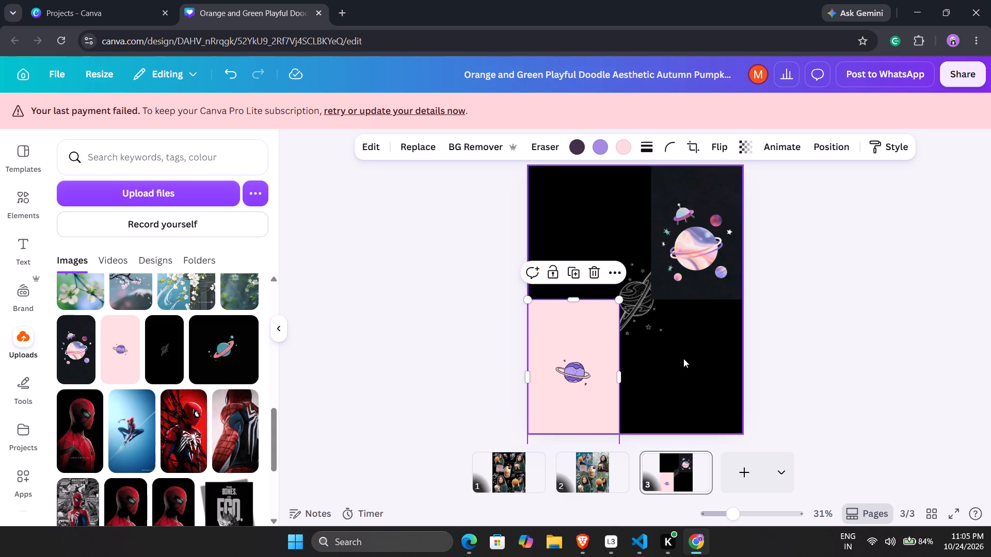
Extend the pastel-planets image's left edge to page 3's vertical centre line so it fills the top-right quarter.
left_click(683, 358)
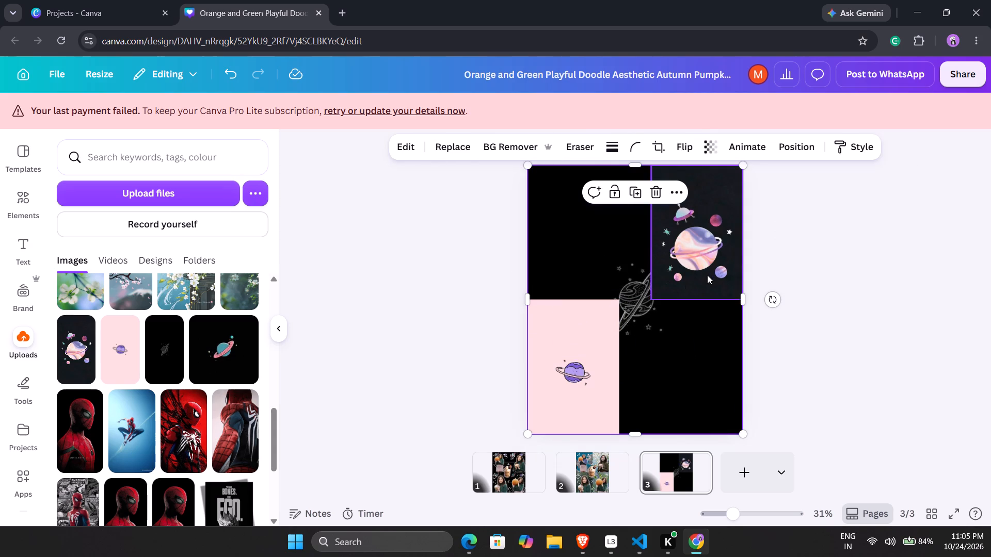
left_click(655, 231)
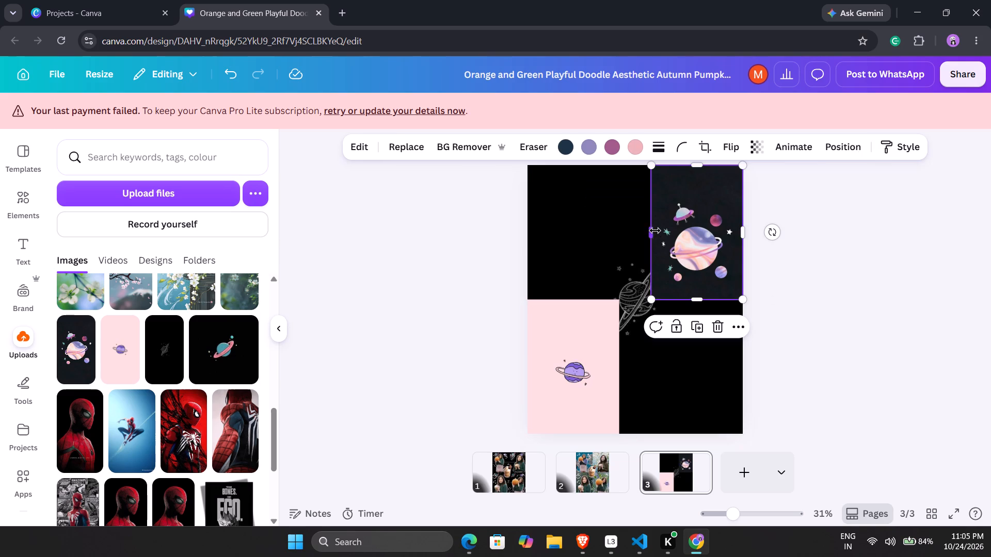
left_click_drag(650, 232, 633, 233)
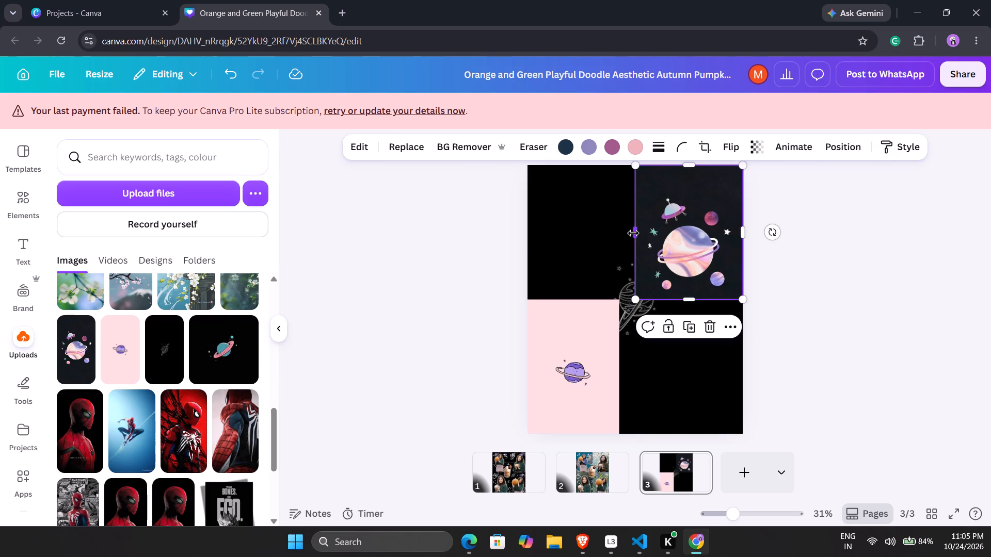
Extend the pink planet image's right edge to page 3's vertical centre line so it fills the bottom-left quarter.
left_click(610, 318)
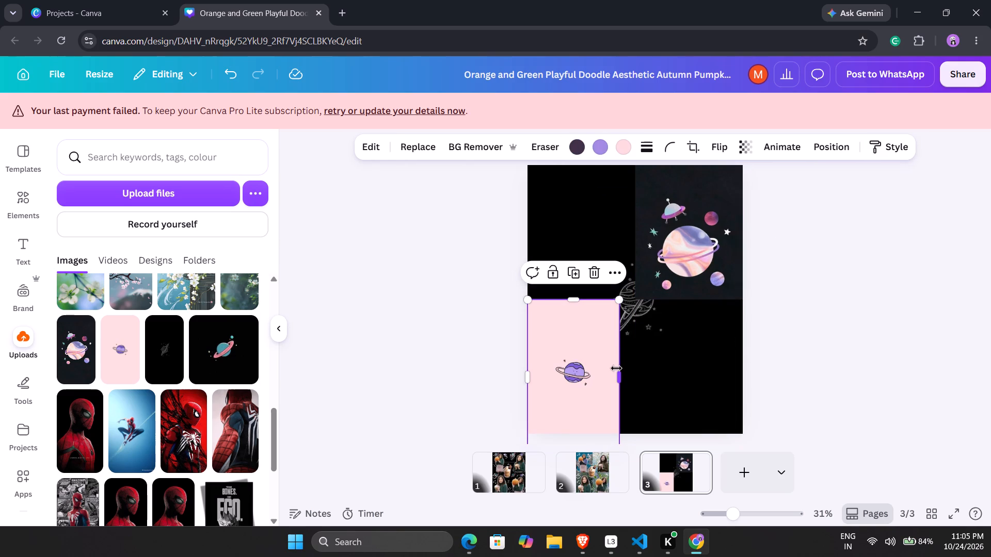
left_click_drag(617, 368, 632, 368)
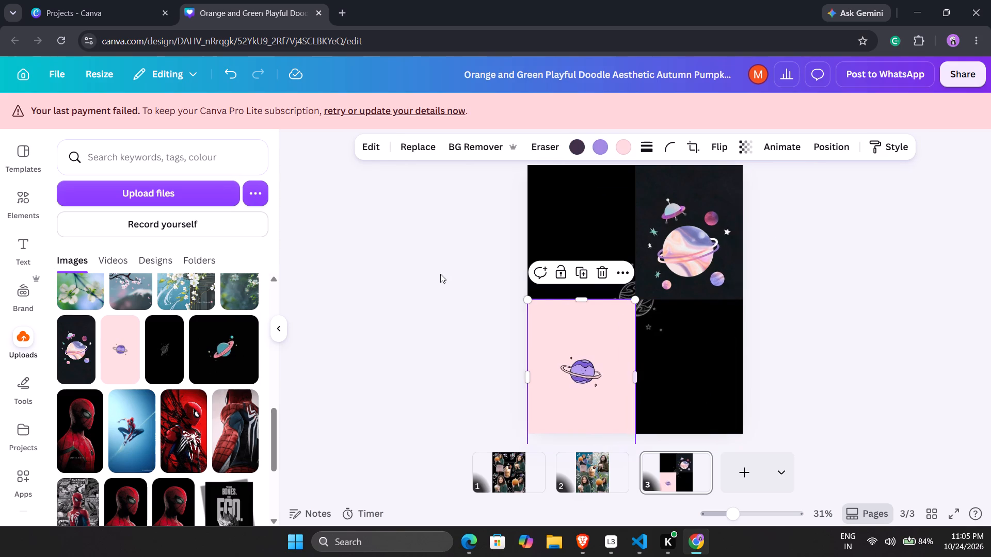
left_click(428, 275)
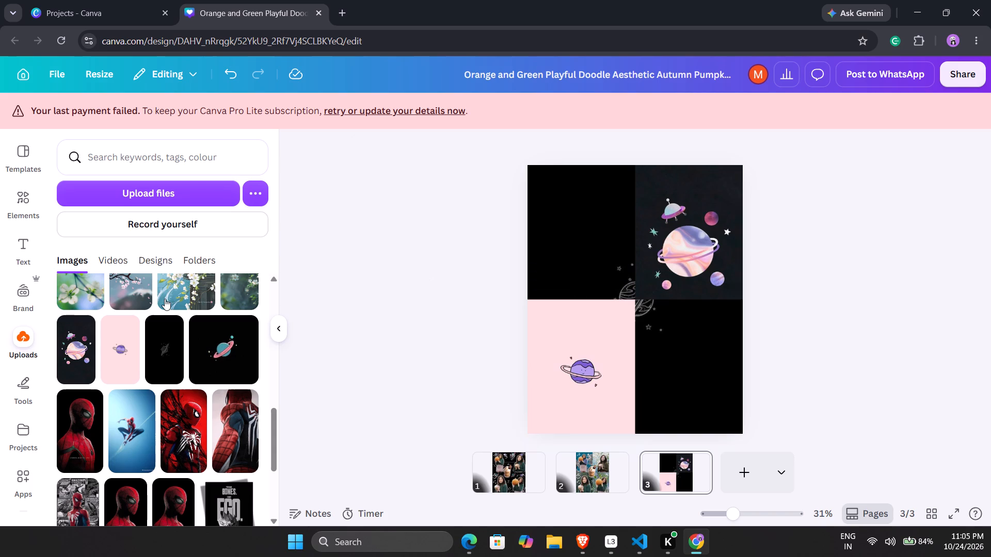
Add the black image with the teal ringed planet to page 3 and enlarge it to cover the top-left quarter, meeting the centre line.
left_click(231, 366)
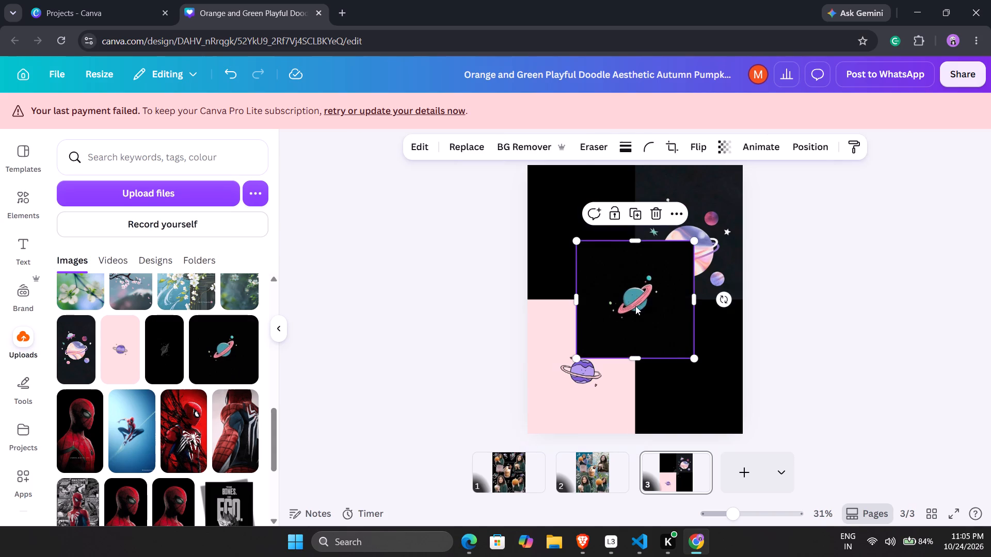
left_click_drag(629, 291, 574, 218)
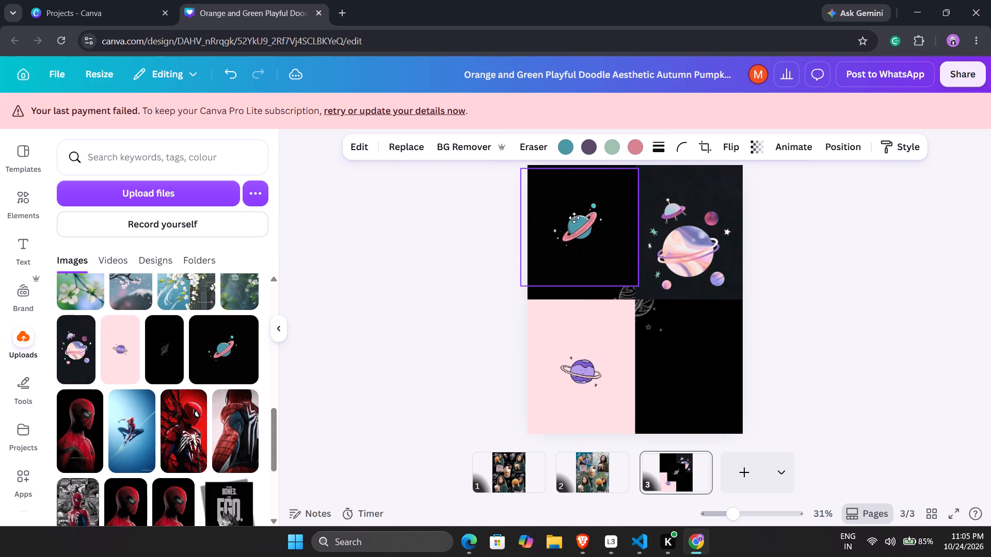
left_click_drag(574, 218, 556, 216)
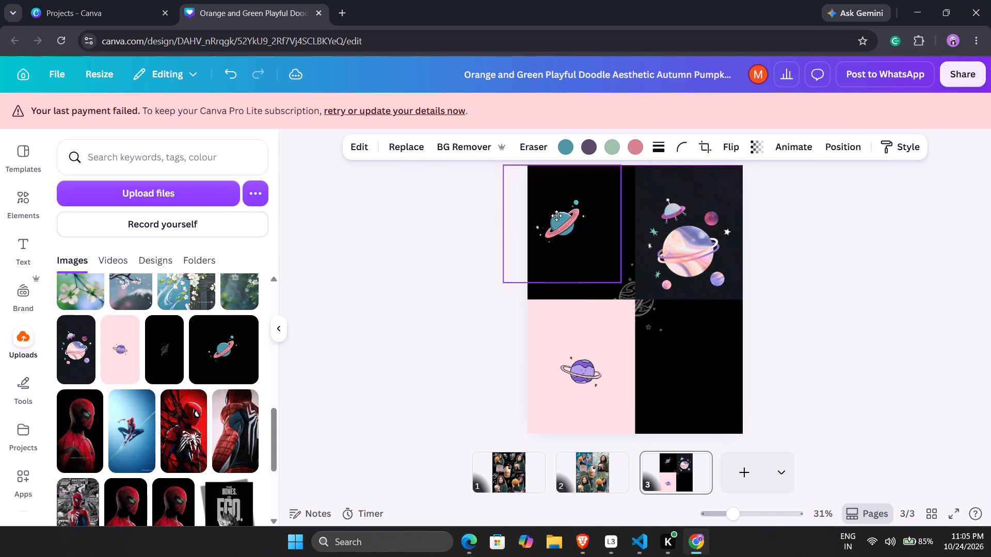
left_click_drag(556, 216, 556, 216)
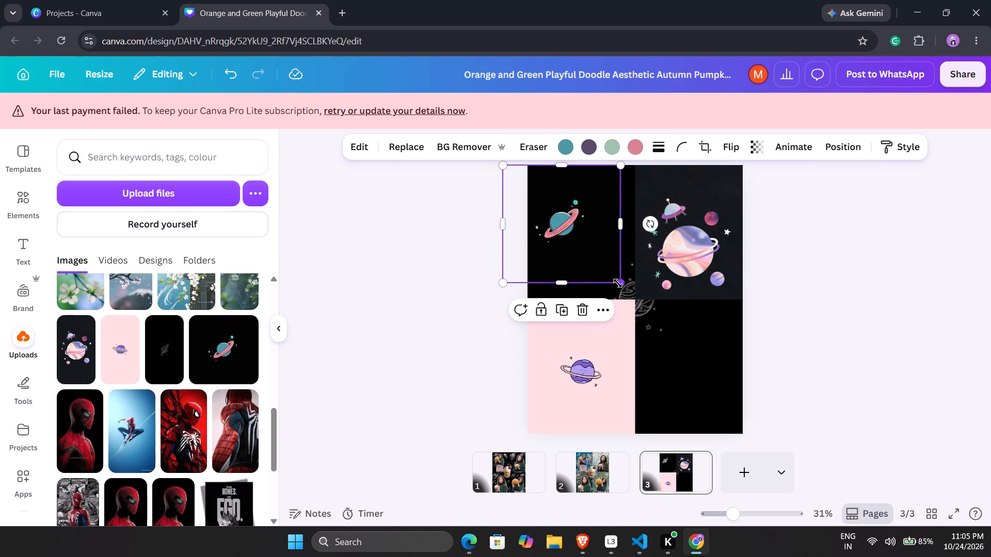
left_click_drag(618, 283, 636, 294)
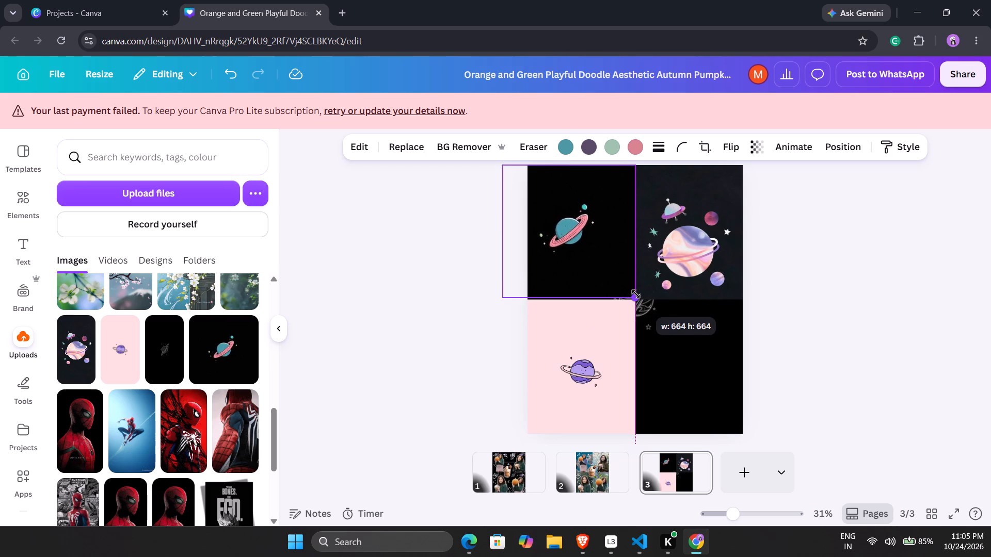
left_click_drag(636, 294, 636, 299)
left_click(465, 362)
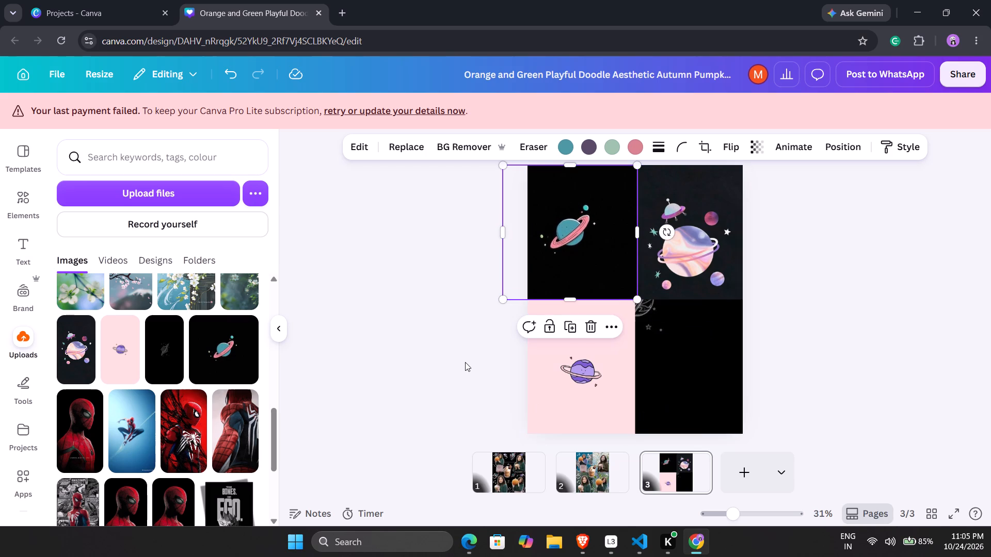
left_click(585, 236)
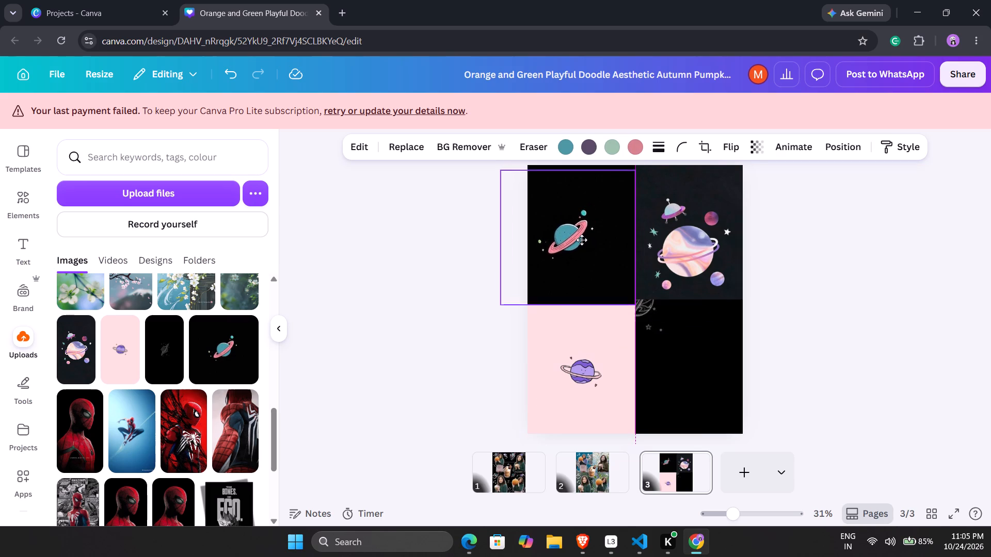
left_click(410, 304)
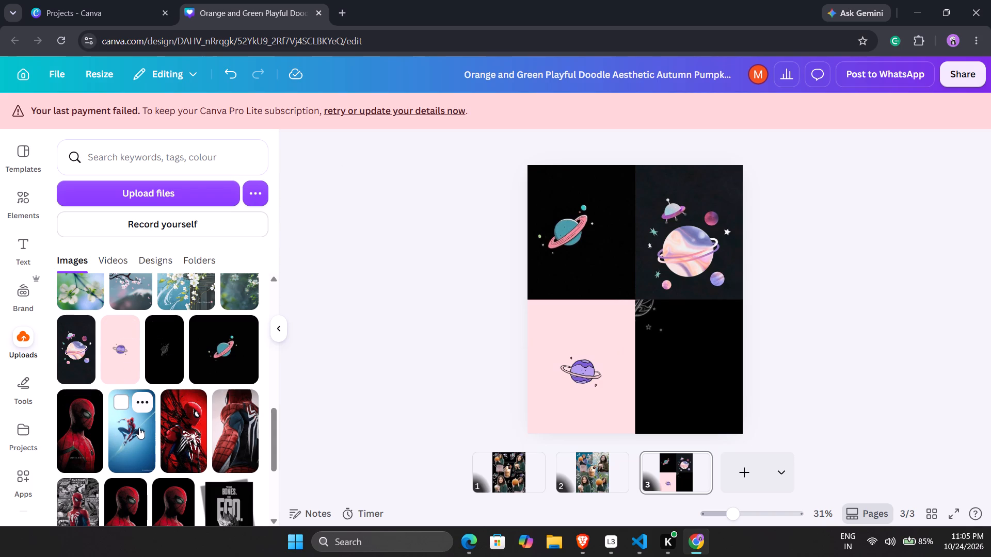
Add a second dark pastel-planets image to page 3 and widen it to 540 by 675 to fill the bottom-right quarter.
scroll(165, 337, "up", 3)
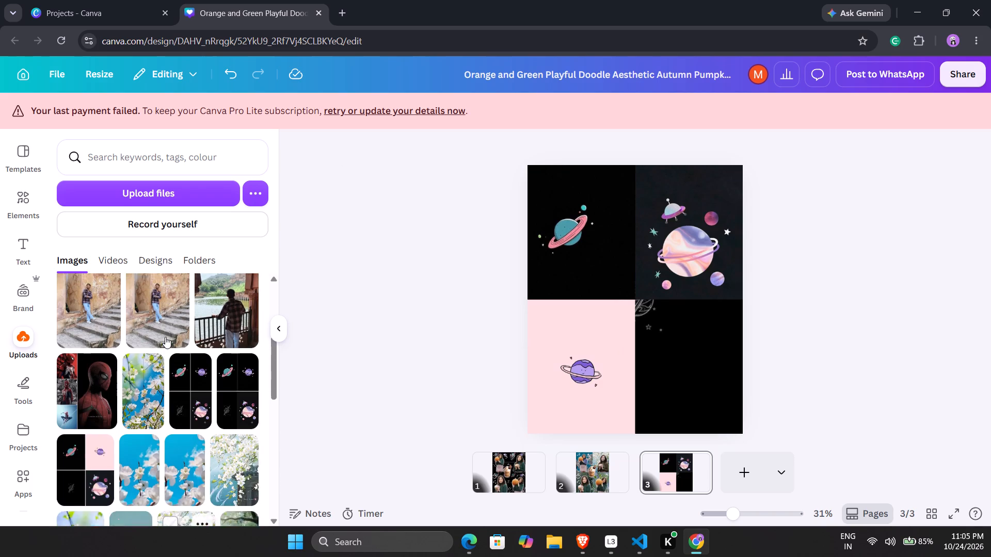
scroll(165, 337, "down", 1)
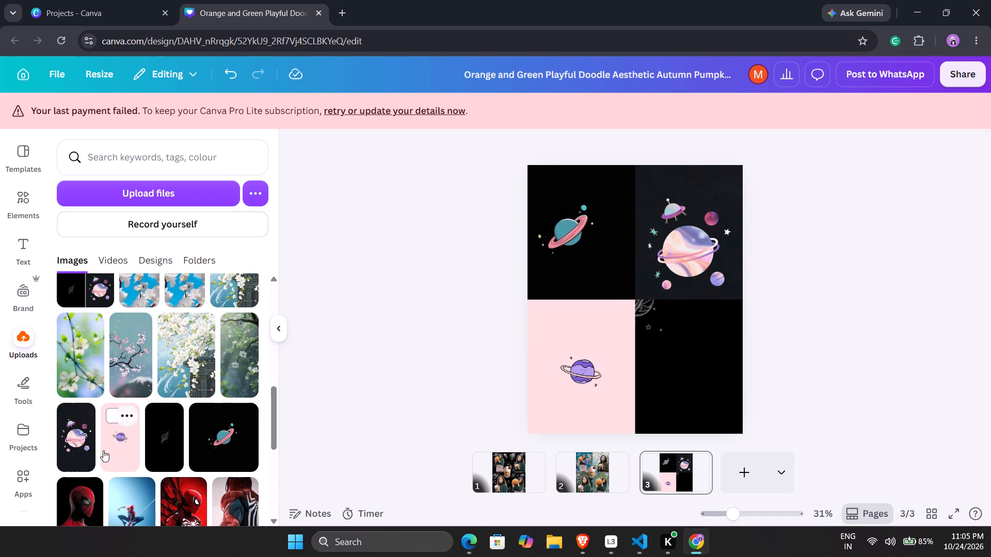
left_click(76, 451)
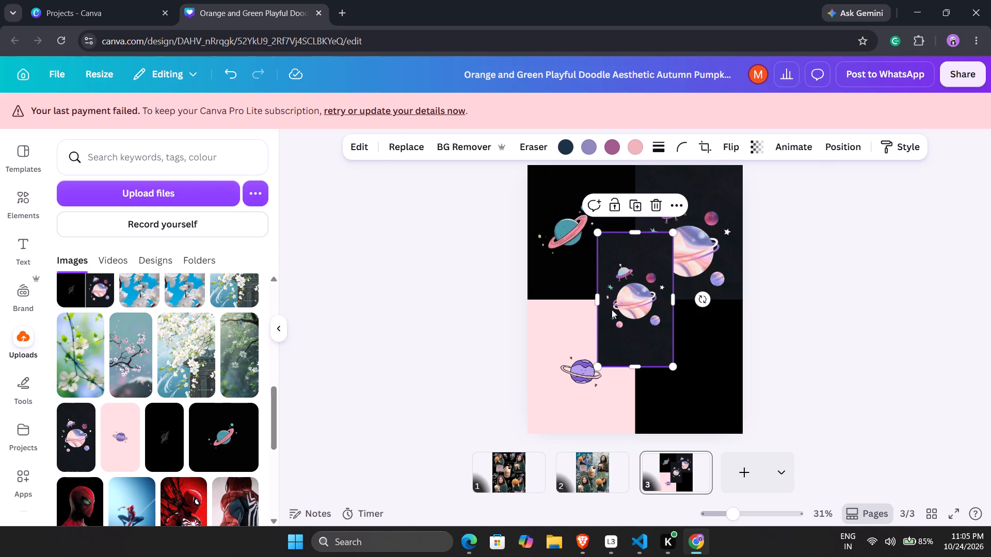
left_click_drag(612, 310, 656, 383)
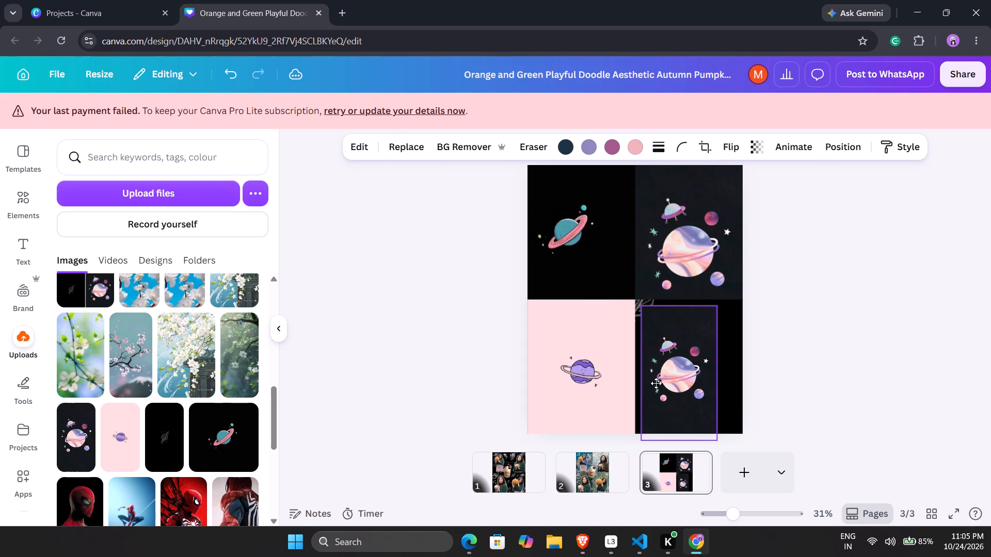
left_click_drag(656, 383, 650, 380)
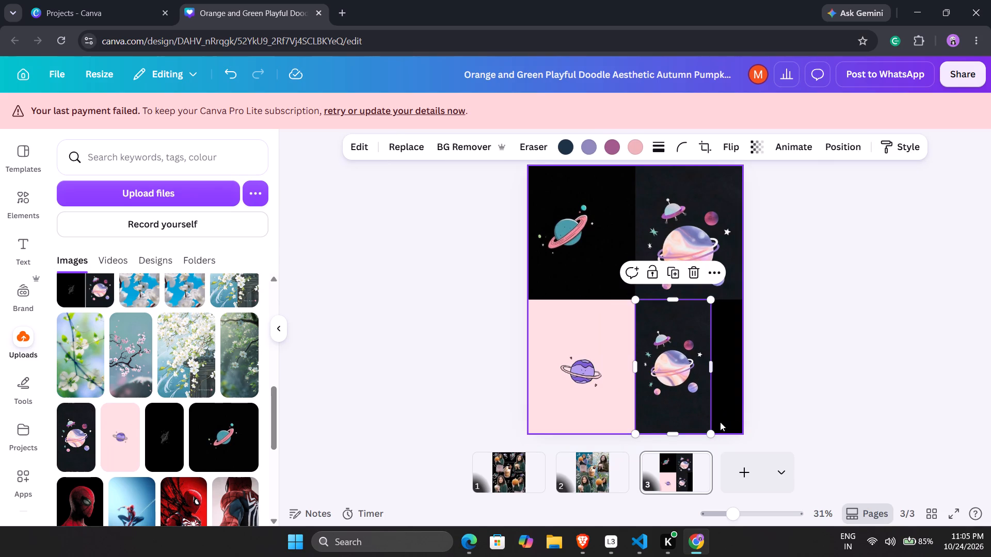
left_click_drag(711, 428, 741, 425)
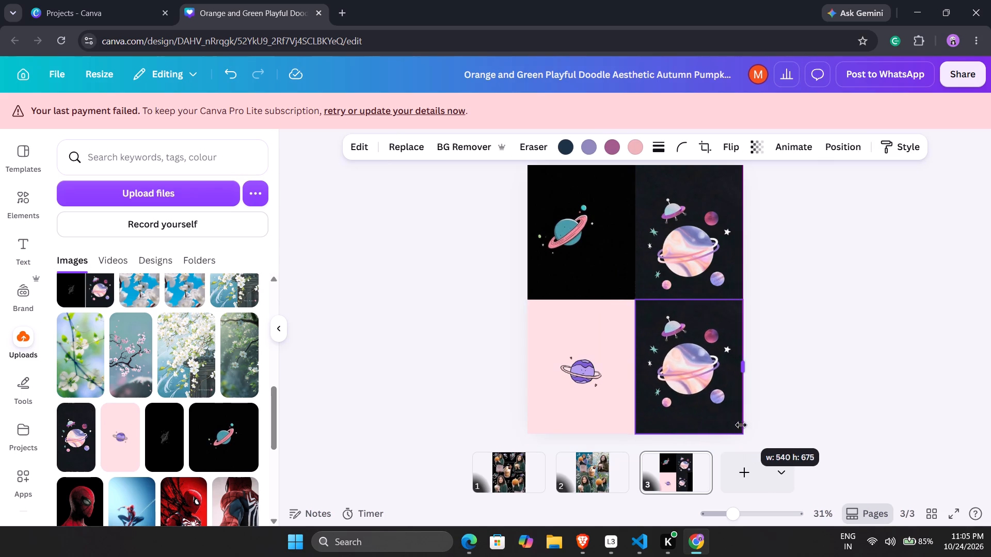
left_click_drag(741, 425, 744, 427)
left_click(879, 325)
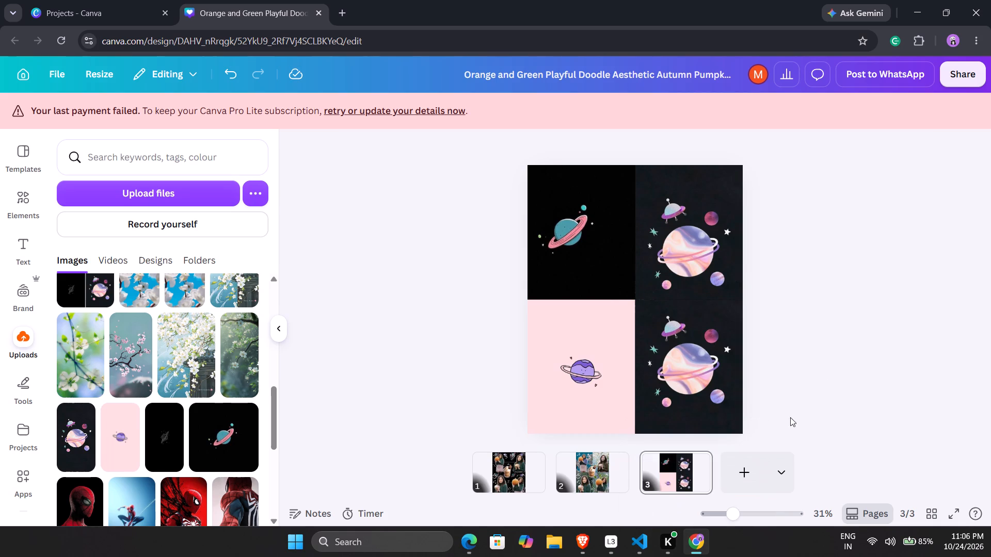
Add a new blank page 4 after the planets grid page.
left_click(744, 469)
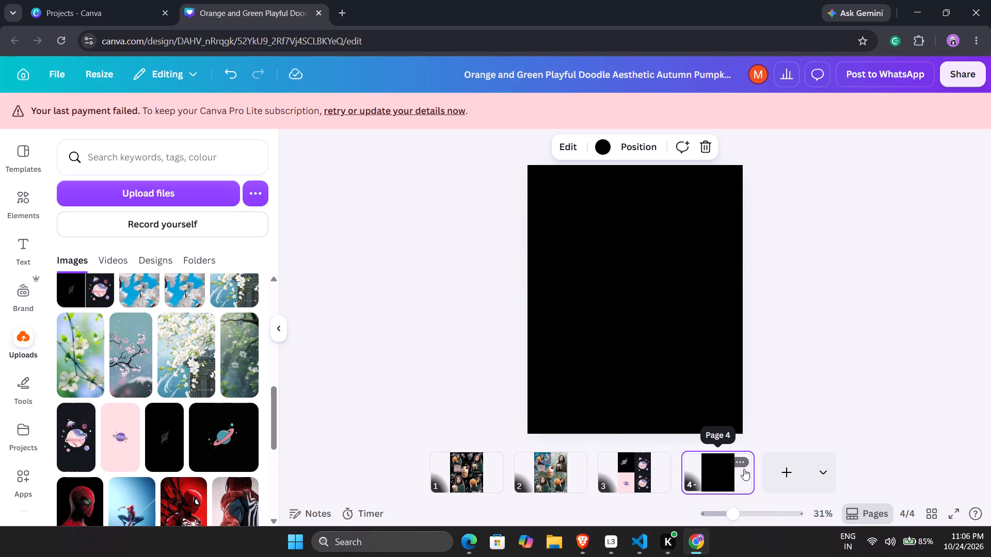